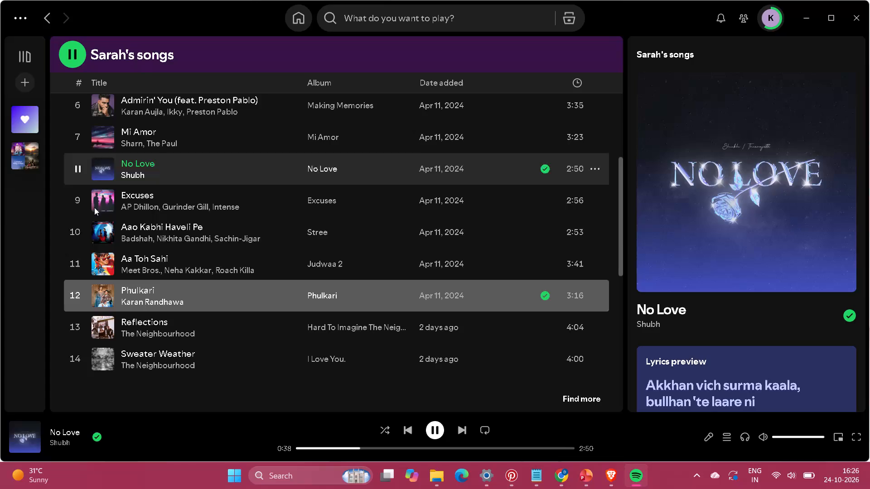
# Switch from Spotify to the untitled Figma design open in Google Chrome.
pyautogui.click(563, 483)
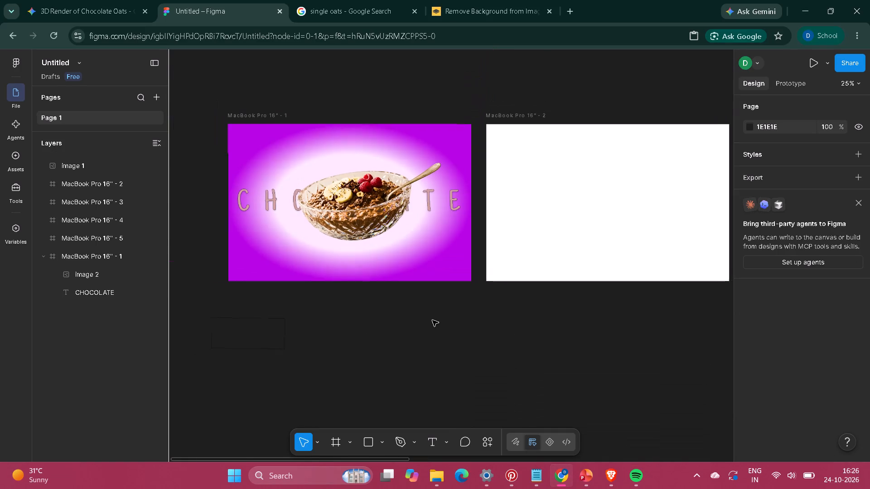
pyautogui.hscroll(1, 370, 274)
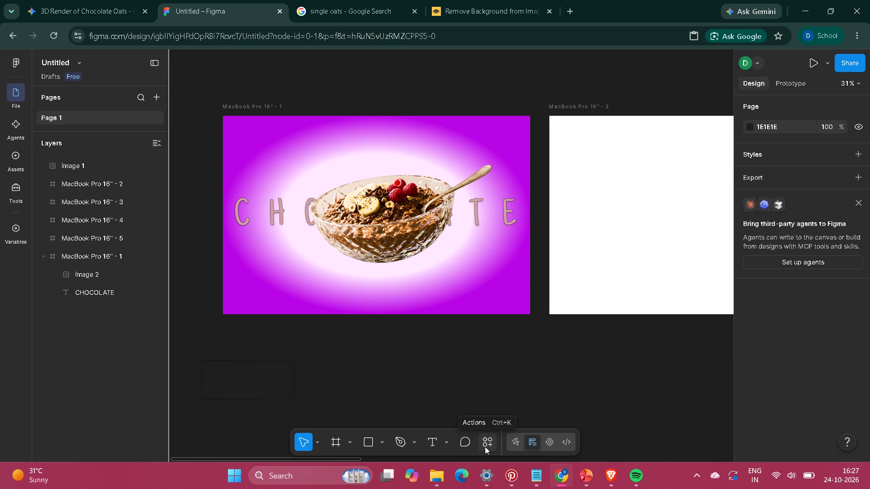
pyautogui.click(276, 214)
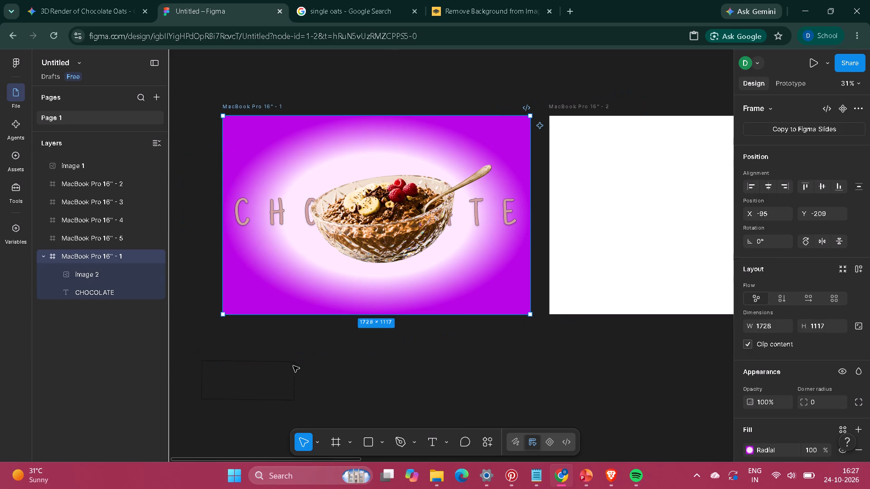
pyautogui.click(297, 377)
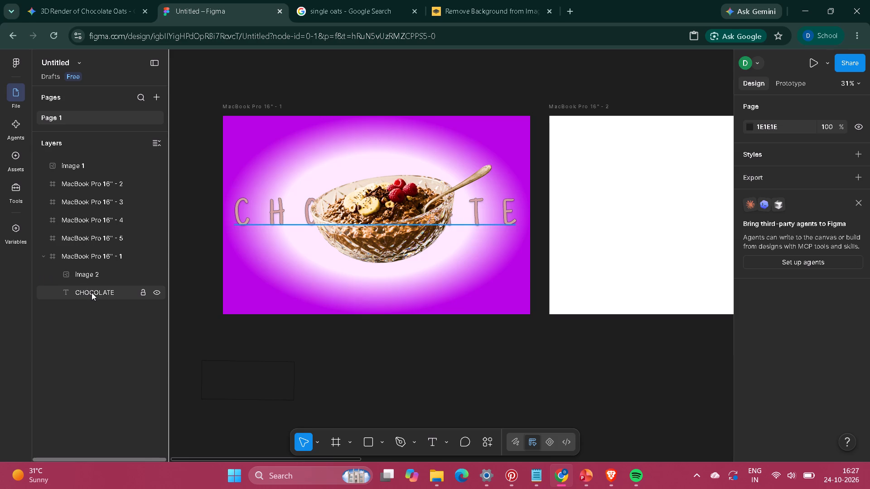
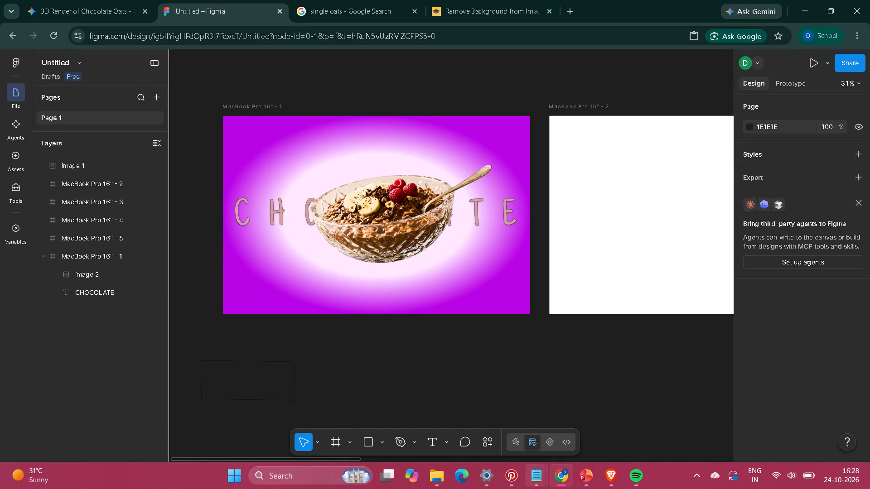
# Switch to Spotify, resume playback and play the song "Aao Kabhi Haveli Pe" from the open playlist.
pyautogui.click(638, 471)
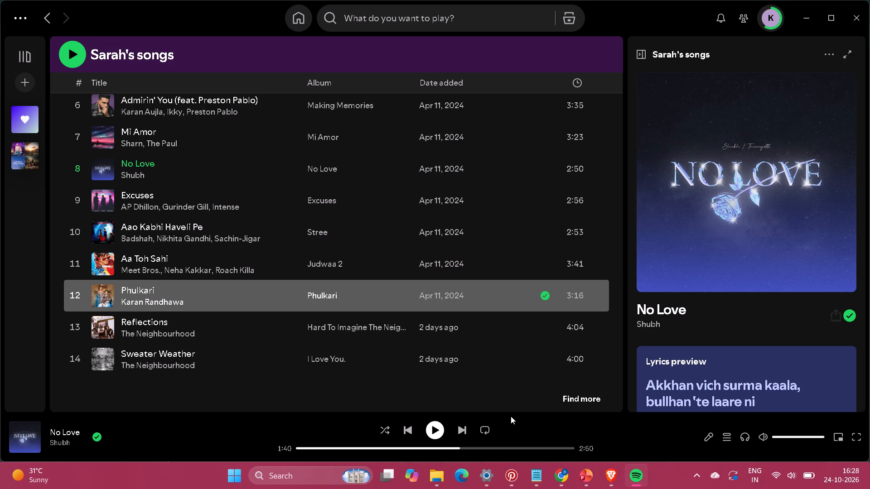
pyautogui.click(435, 429)
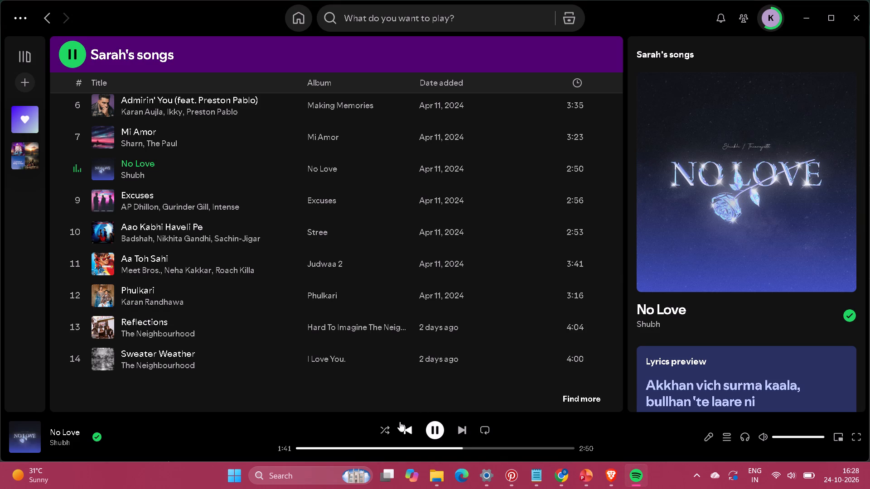
pyautogui.scroll(1, 436, 384)
pyautogui.click(72, 279)
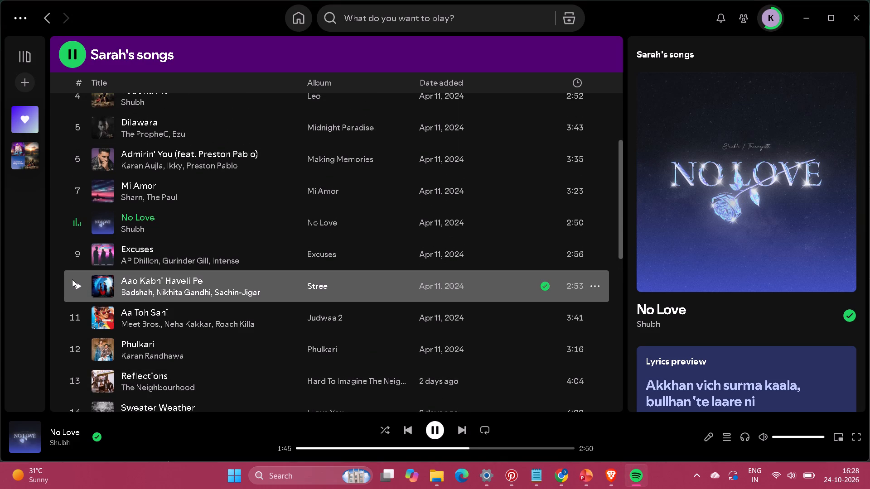
pyautogui.click(74, 283)
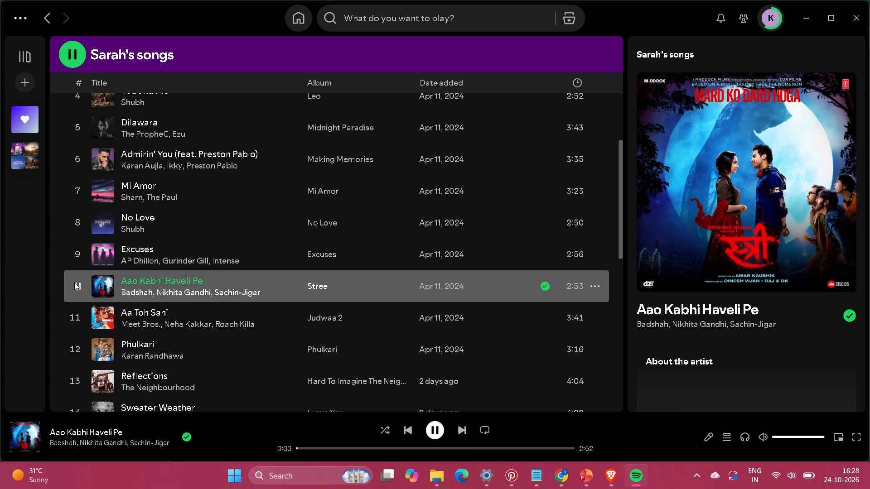
# Switch from Spotify back to the untitled Figma design in Google Chrome.
pyautogui.click(561, 478)
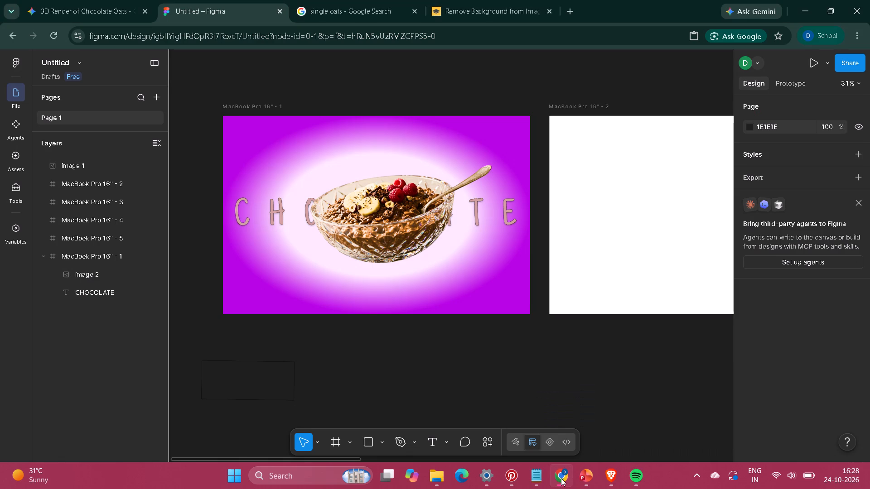
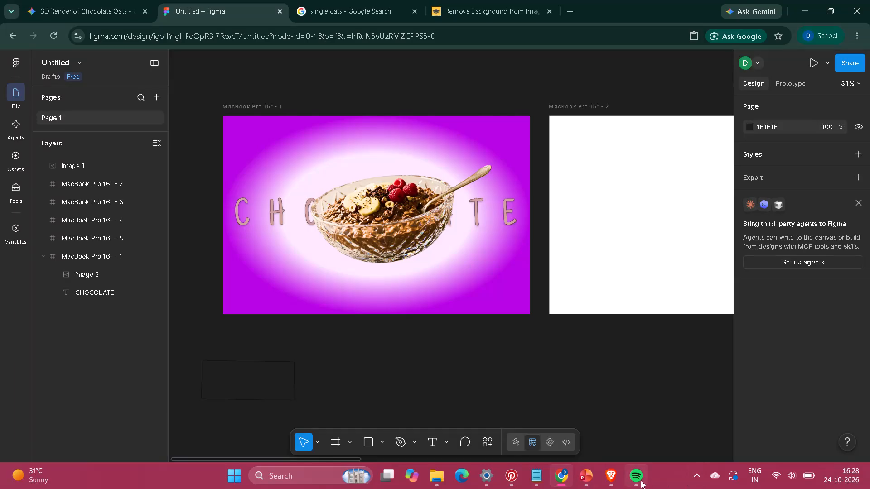
# Switch to Spotify and play the song "Sweater Weather" by The Neighbourhood from the open playlist.
pyautogui.click(628, 481)
pyautogui.press('space')
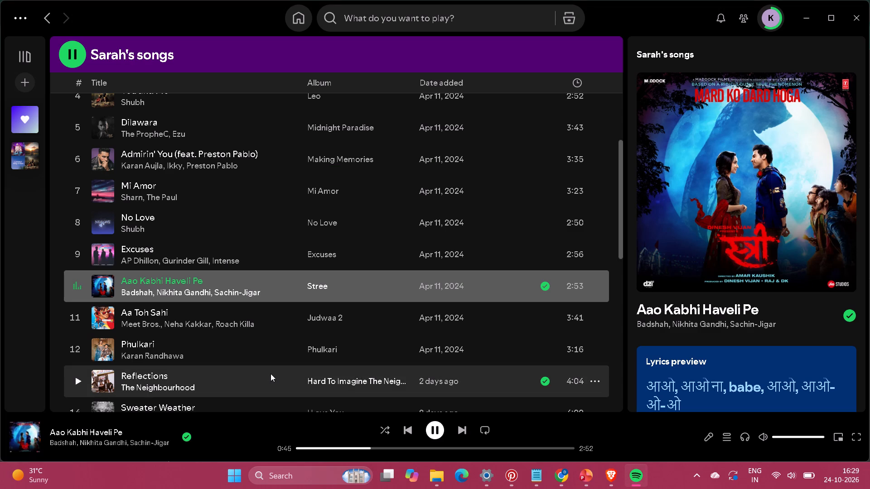
pyautogui.scroll(5, 271, 374)
pyautogui.scroll(-2, 271, 374)
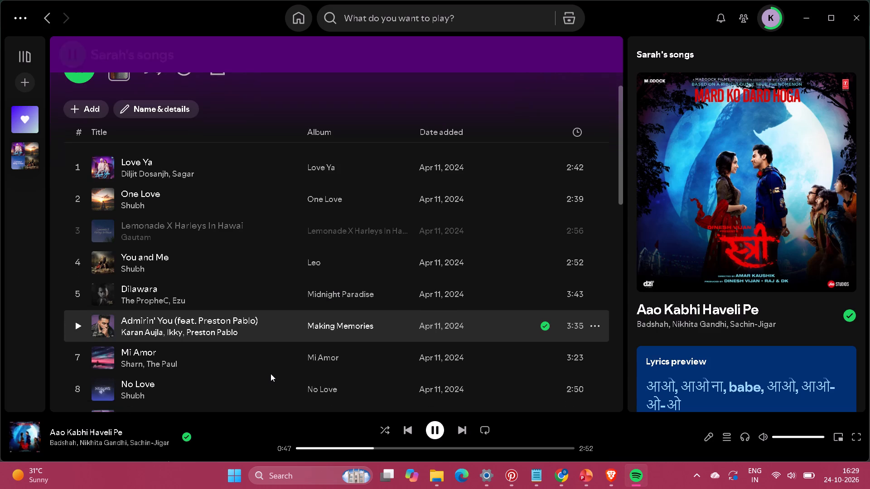
pyautogui.scroll(-2, 271, 374)
pyautogui.hscroll(-1, 271, 374)
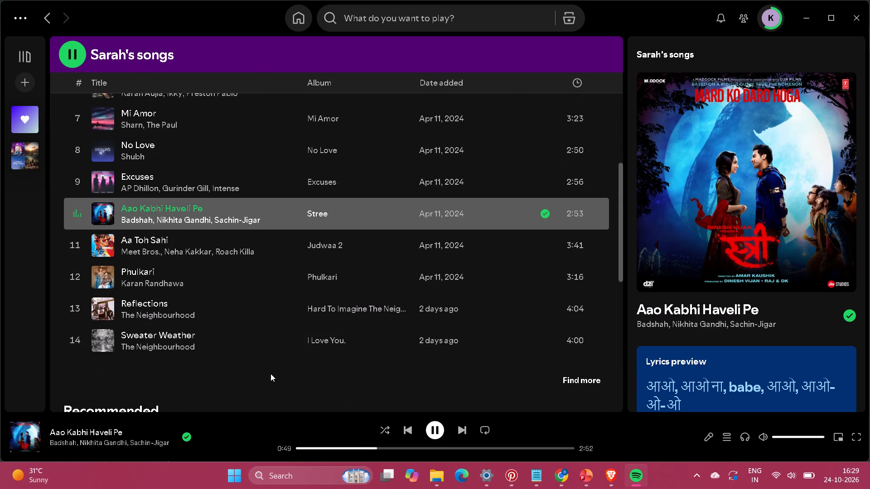
pyautogui.hscroll(-1, 271, 374)
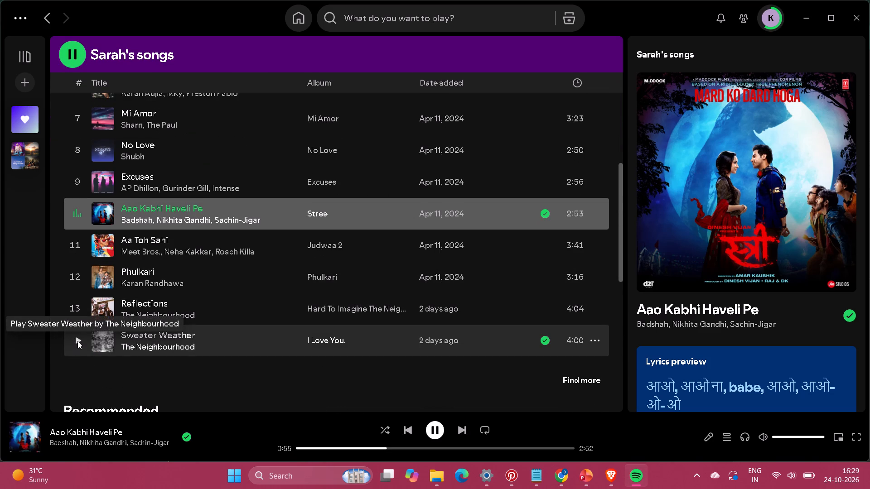
pyautogui.doubleClick(77, 341)
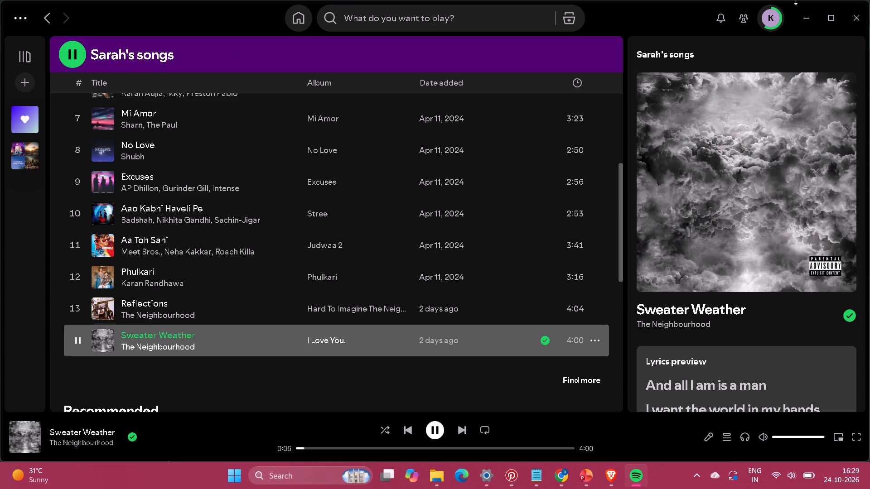
# Minimize Spotify to return to the untitled Figma design in Google Chrome.
pyautogui.click(799, 17)
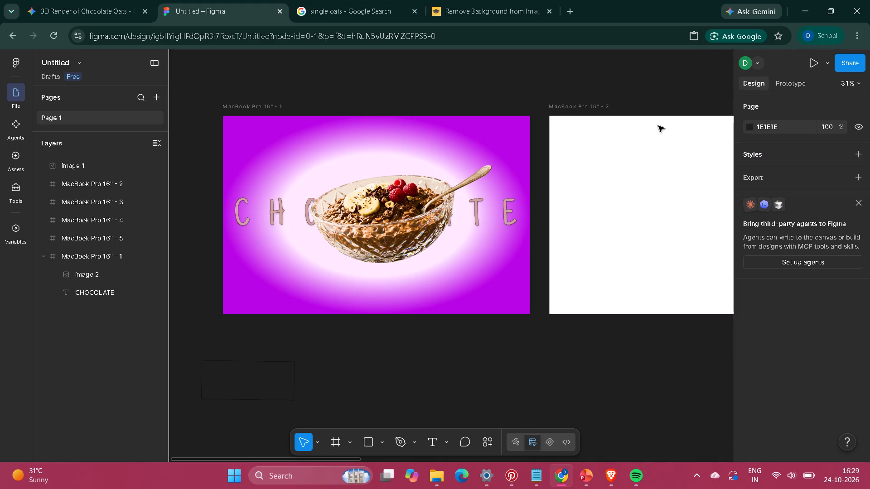
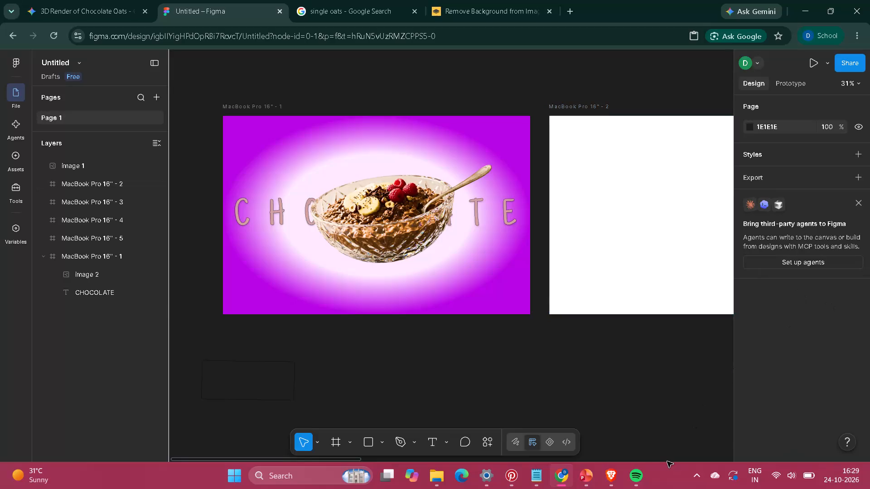
# Switch to Spotify and play the song "Admirin' You (feat. Preston Pablo)" from the open playlist.
pyautogui.click(626, 488)
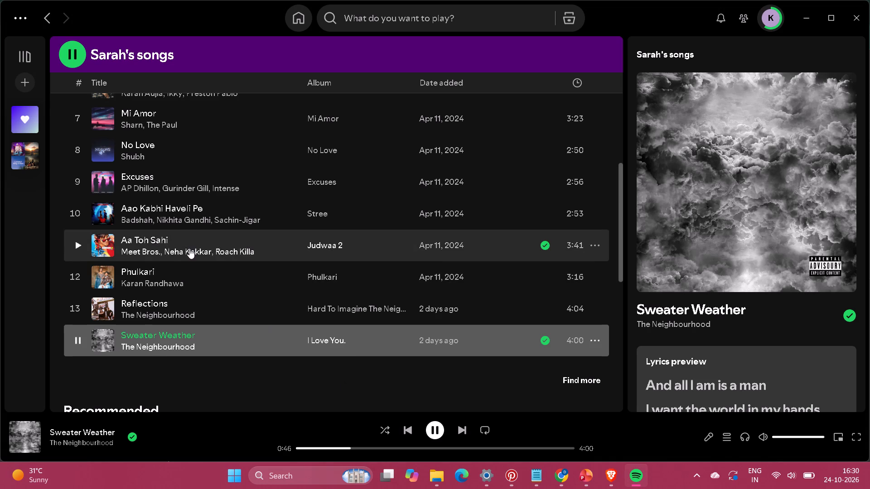
pyautogui.scroll(1, 189, 249)
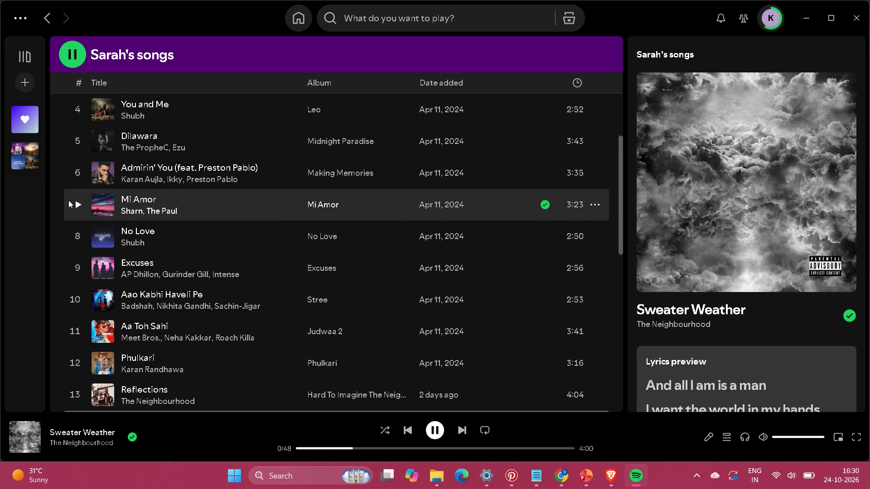
pyautogui.click(68, 200)
pyautogui.click(79, 175)
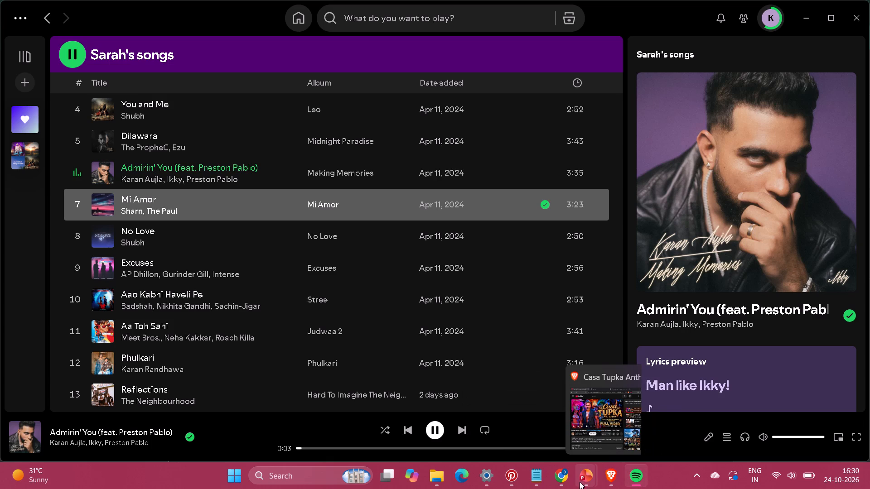
pyautogui.click(567, 473)
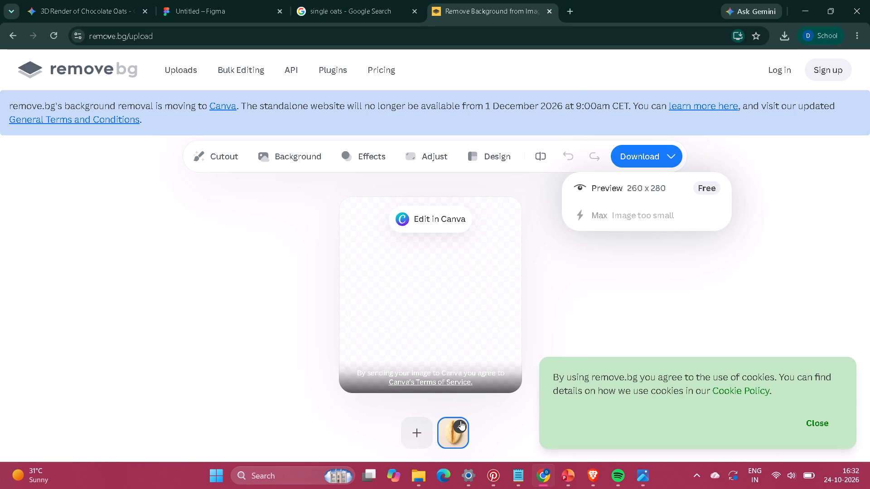
pyautogui.click(460, 420)
pyautogui.click(804, 420)
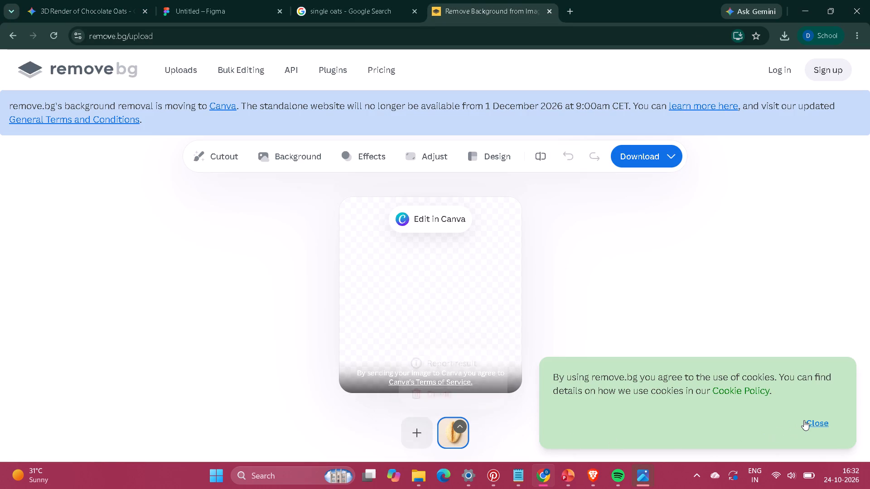
pyautogui.click(459, 427)
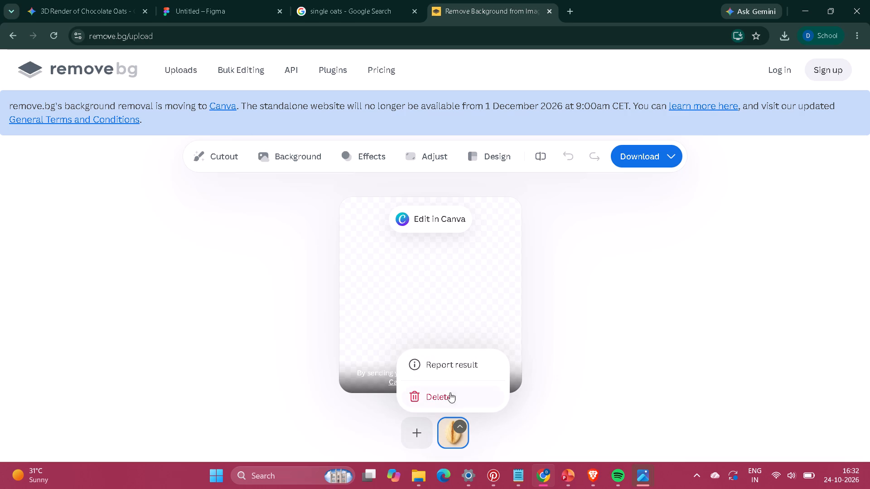
pyautogui.doubleClick(443, 385)
# Upload the newest Gemini-generated strawberry oats PNG from Downloads for background removal.
pyautogui.click(442, 274)
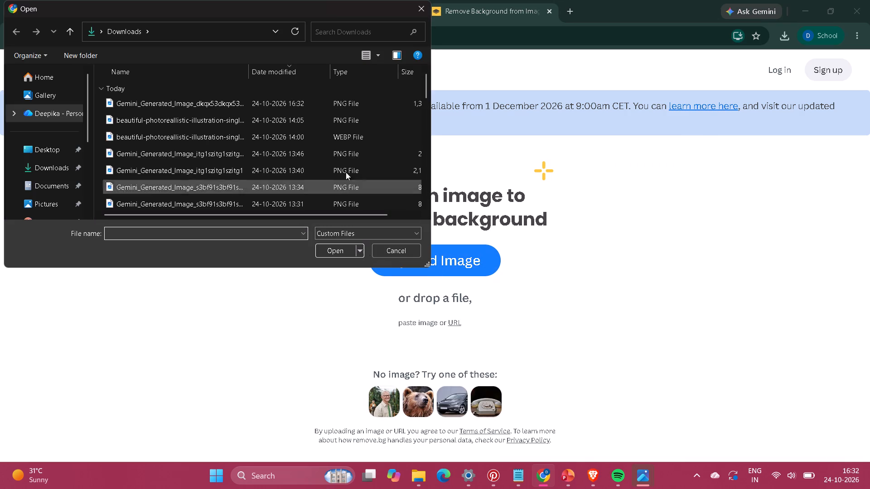
pyautogui.click(348, 105)
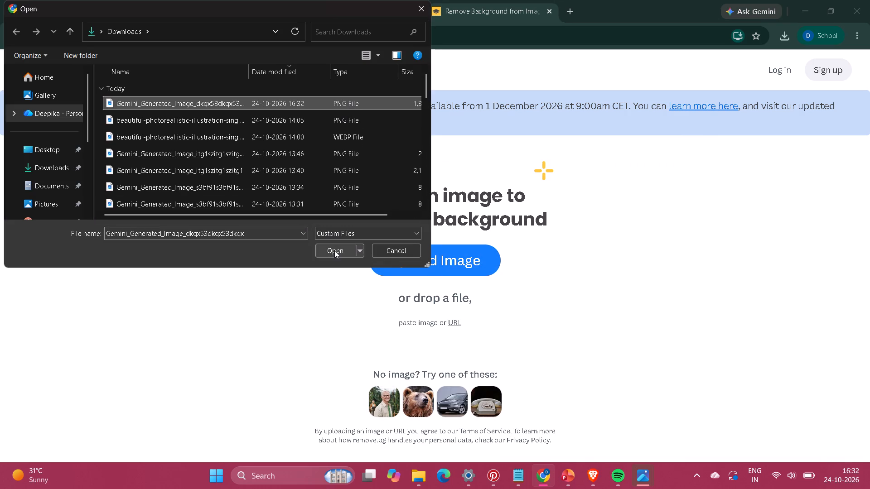
pyautogui.click(334, 250)
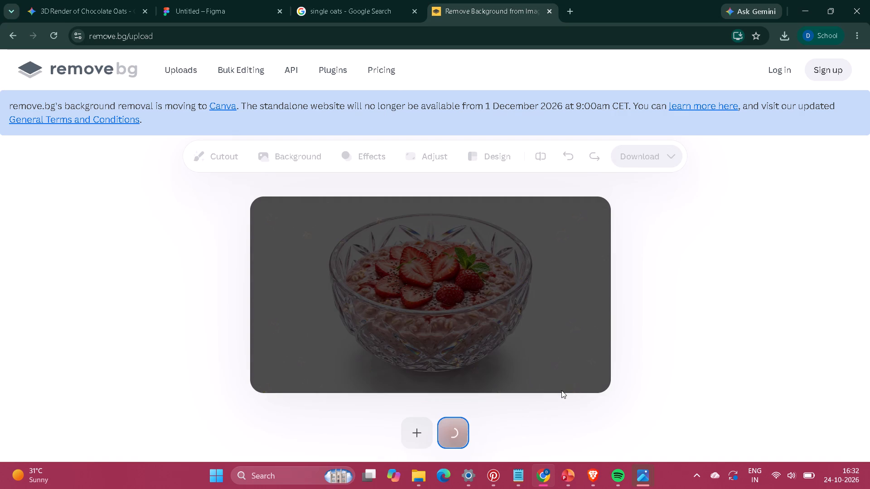
# Lower the system volume to 20.
pyautogui.hotkey('ctrl', 'F6')
pyautogui.hotkey('ctrl', 'F6')
pyautogui.hotkey('ctrl', 'F6')
pyautogui.hotkey('ctrl', 'F6')
pyautogui.hotkey('ctrl', 'F6')
pyautogui.hotkey('ctrl', 'F6')
pyautogui.hotkey('ctrl', 'F6')
pyautogui.hotkey('ctrl', 'F6')
pyautogui.hotkey('ctrl', 'F6')
pyautogui.hotkey('ctrl', 'F6')
pyautogui.hotkey('ctrl', 'F6')
pyautogui.hotkey('ctrl', 'F6')
pyautogui.hotkey('ctrl', 'F6')
pyautogui.hotkey('ctrl', 'F6')
pyautogui.hotkey('ctrl', 'F6')
pyautogui.hotkey('ctrl', 'F6')
pyautogui.hotkey('ctrl', 'F6')
pyautogui.hotkey('ctrl', 'F6')
pyautogui.hotkey('ctrl', 'F6')
pyautogui.press('F6')
pyautogui.hotkey('ctrl', 'F6')
pyautogui.hotkey('ctrl', 'F6')
pyautogui.hotkey('ctrl', 'F6')
pyautogui.hotkey('ctrl', 'F6')
pyautogui.hotkey('ctrl', 'F6')
pyautogui.hotkey('ctrl', 'F6')
pyautogui.hotkey('ctrl', 'F6')
pyautogui.hotkey('ctrl', 'F6')
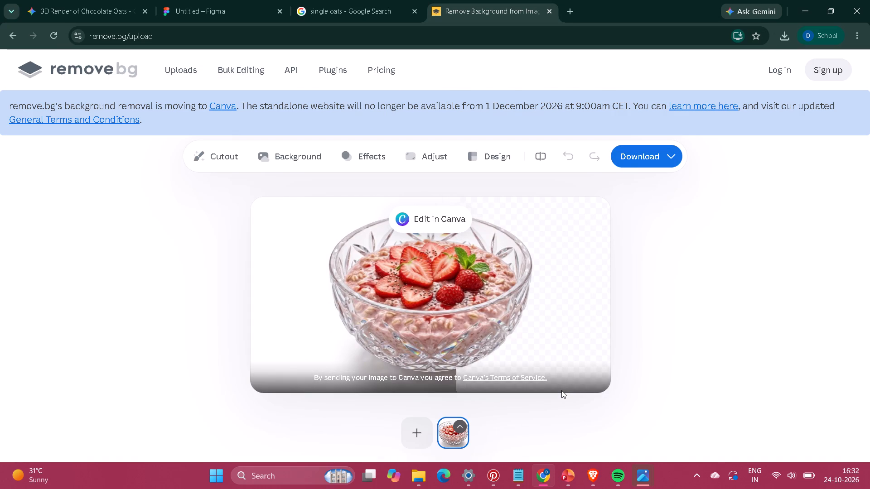
pyautogui.hotkey('ctrl', 'F6')
pyautogui.hotkey('ctrl', 'F6')
pyautogui.hotkey('ctrl', 'F6')
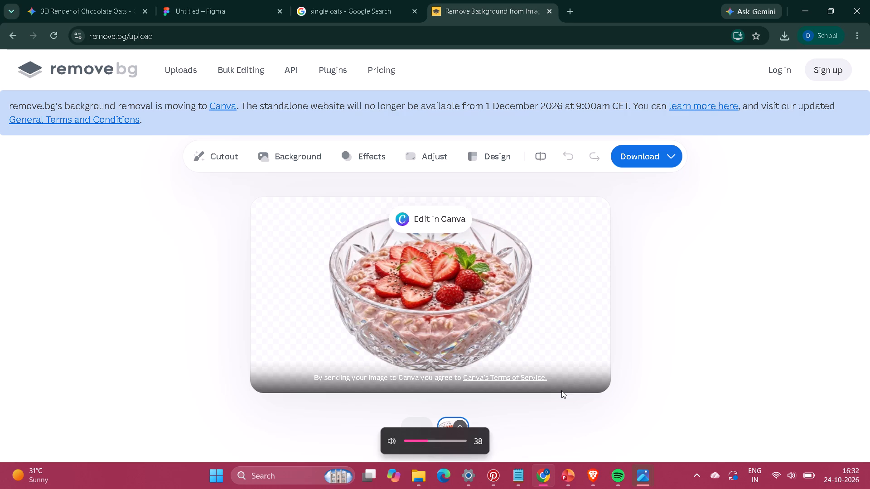
# Download the free 677 x 369 preview of the strawberry bowl with its background removed.
pyautogui.hscroll(1, 537, 374)
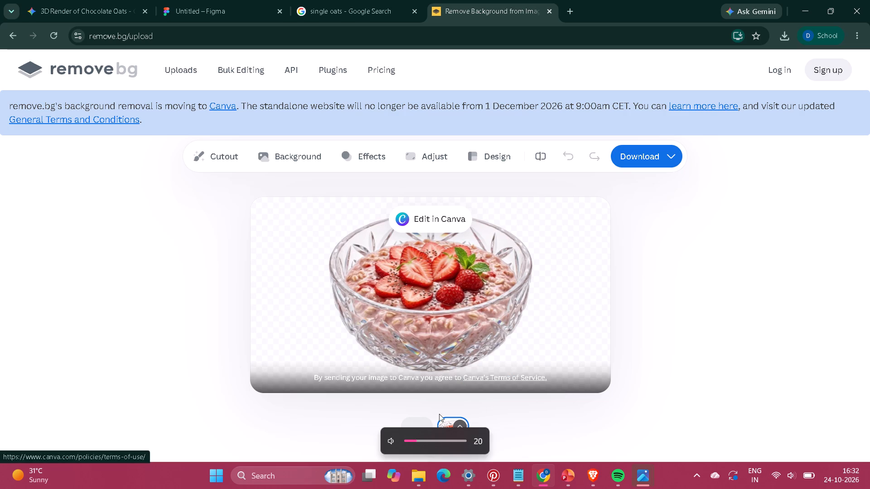
pyautogui.scroll(-1, 512, 324)
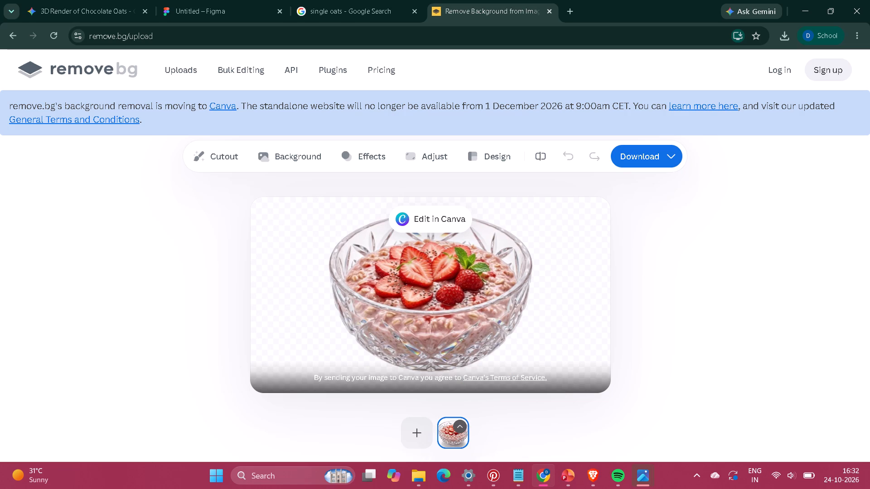
pyautogui.scroll(-1, 512, 324)
pyautogui.click(648, 160)
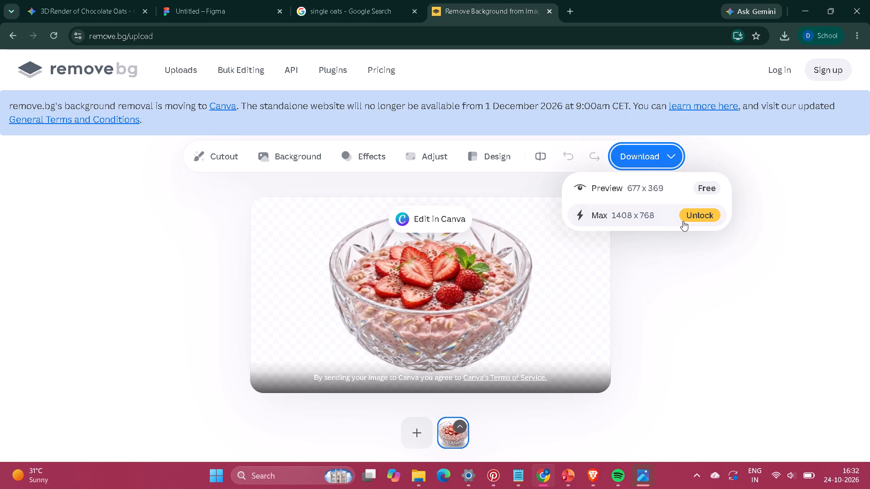
pyautogui.click(679, 190)
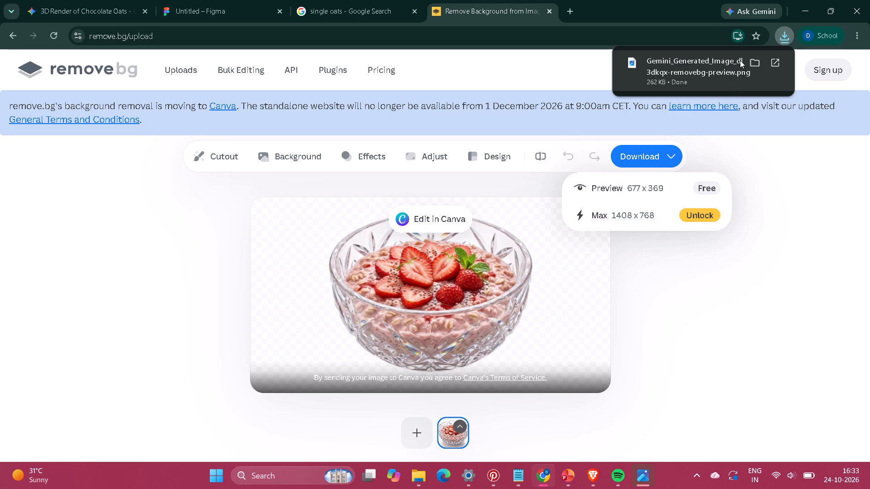
# Open the downloaded background-free strawberry bowl image in Photos, trusting the file source, and copy it.
pyautogui.click(740, 60)
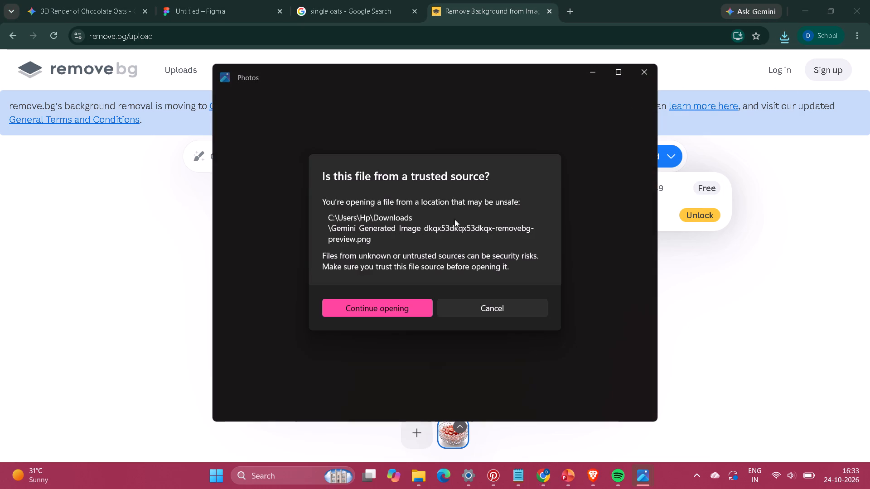
pyautogui.click(401, 301)
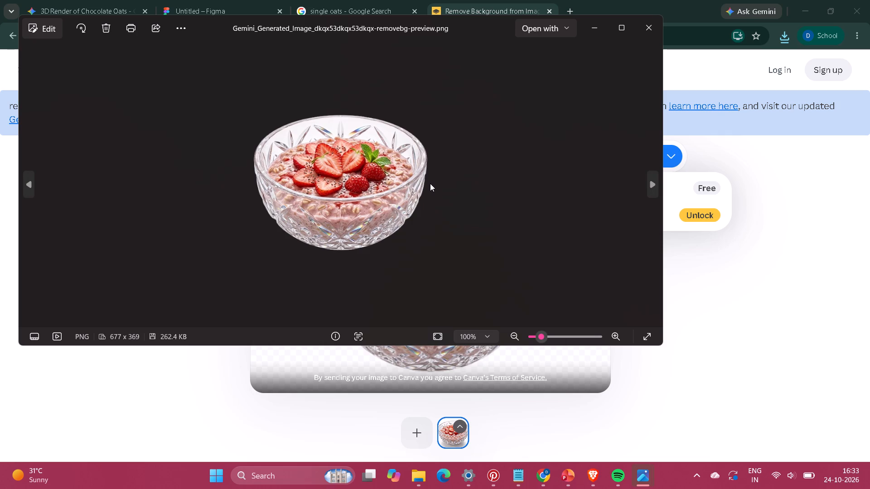
pyautogui.hotkey('ctrl', 'c')
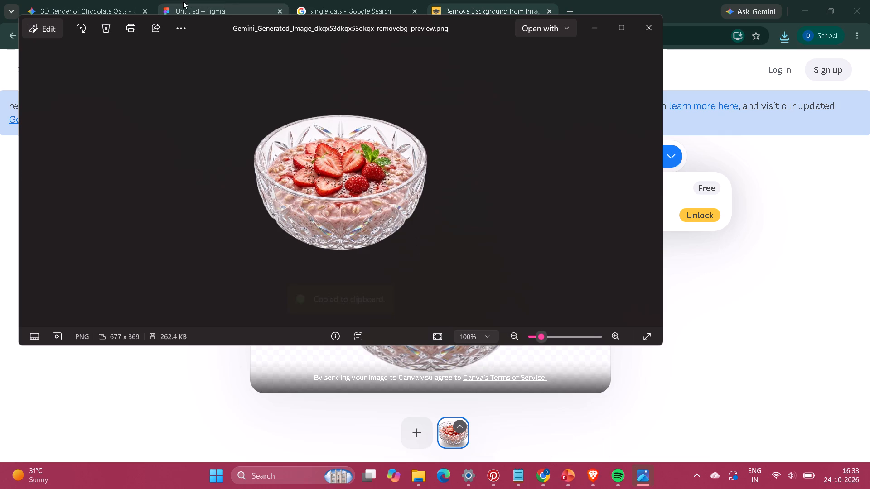
# Paste the cut-out strawberry bowl into the Figma design and move it over the top edge of the chocolate frame.
pyautogui.click(209, 0)
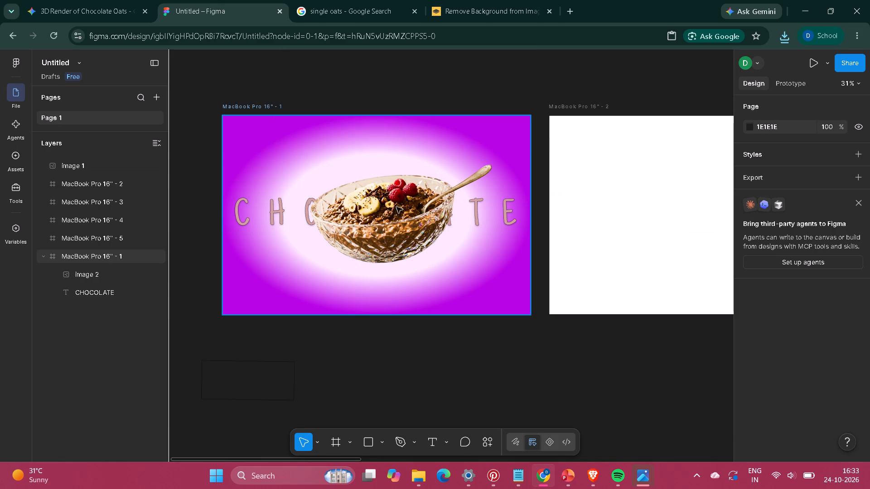
pyautogui.hotkey('ctrl', 'c')
pyautogui.hotkey('ctrl', 'v')
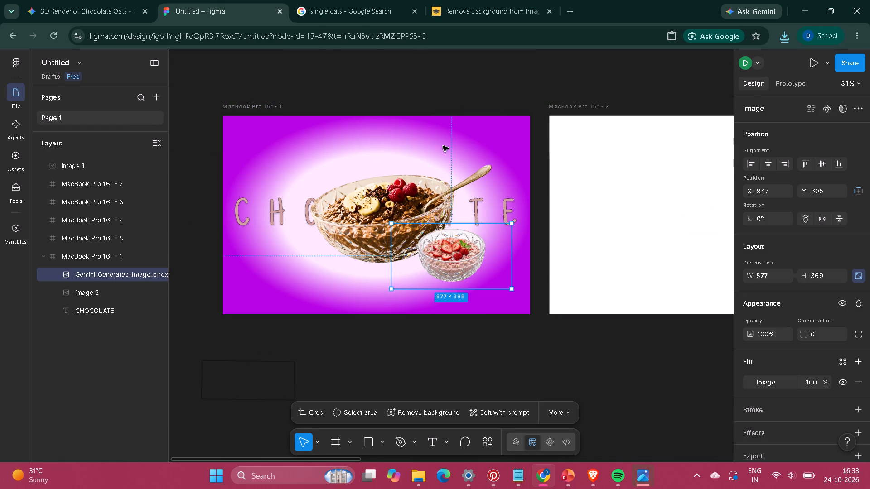
pyautogui.moveTo(463, 239); pyautogui.dragTo(372, 107)
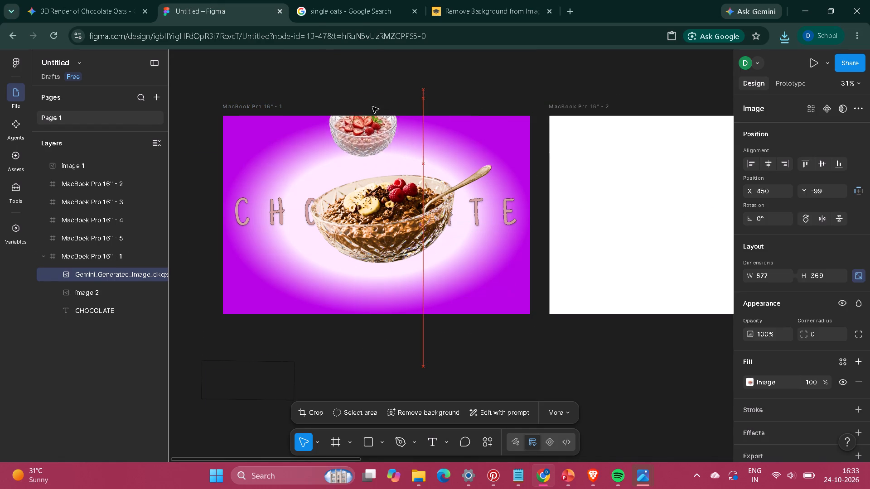
pyautogui.moveTo(372, 107); pyautogui.dragTo(390, 105)
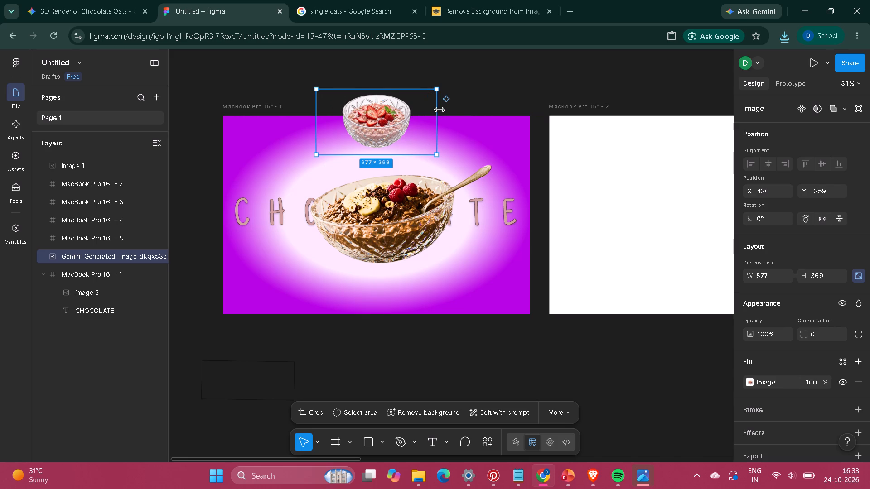
# Enlarge the strawberry bowl image to about 1233 × 672 and centre it horizontally above the chocolate bowl.
pyautogui.moveTo(440, 110); pyautogui.dragTo(480, 105)
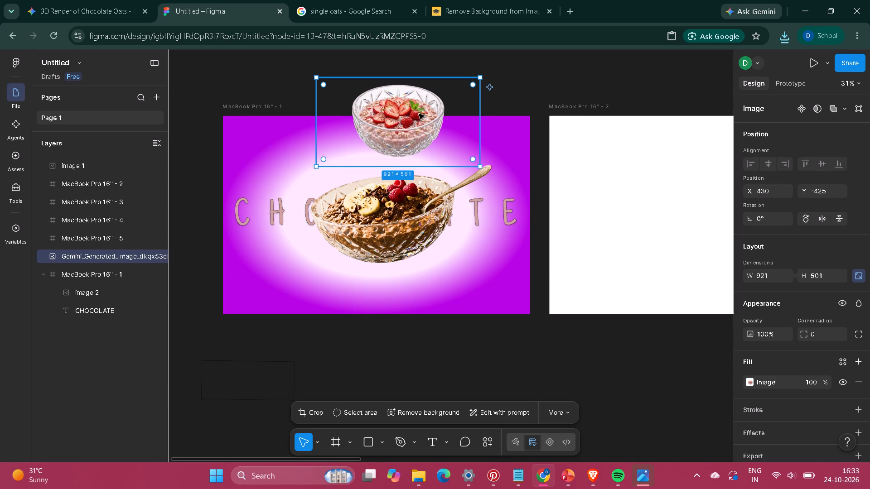
pyautogui.moveTo(419, 114); pyautogui.dragTo(403, 110)
pyautogui.moveTo(466, 105); pyautogui.dragTo(520, 110)
pyautogui.moveTo(439, 111); pyautogui.dragTo(404, 103)
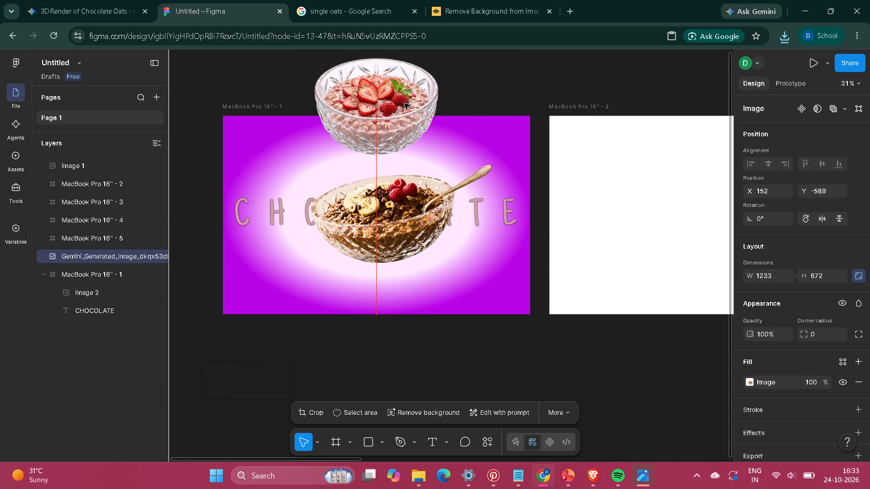
pyautogui.moveTo(404, 103); pyautogui.dragTo(406, 105)
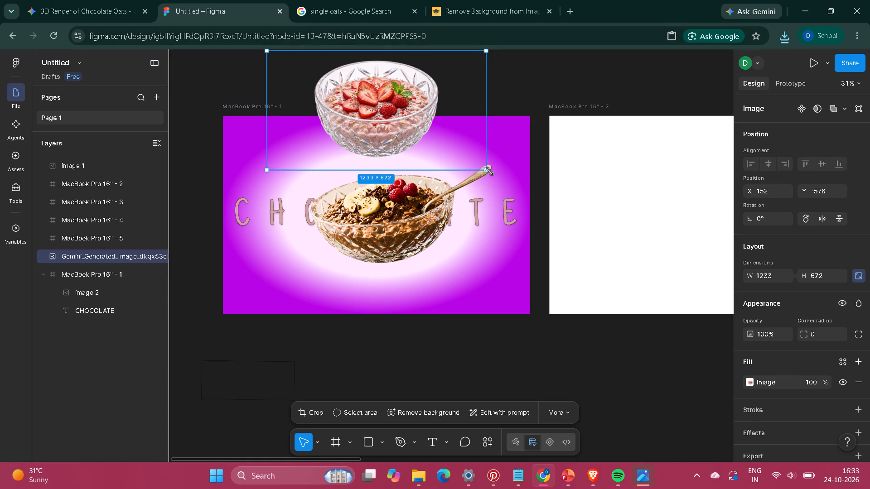
# Rotate the strawberry bowl image to about 14.57°.
pyautogui.moveTo(492, 172); pyautogui.dragTo(506, 138)
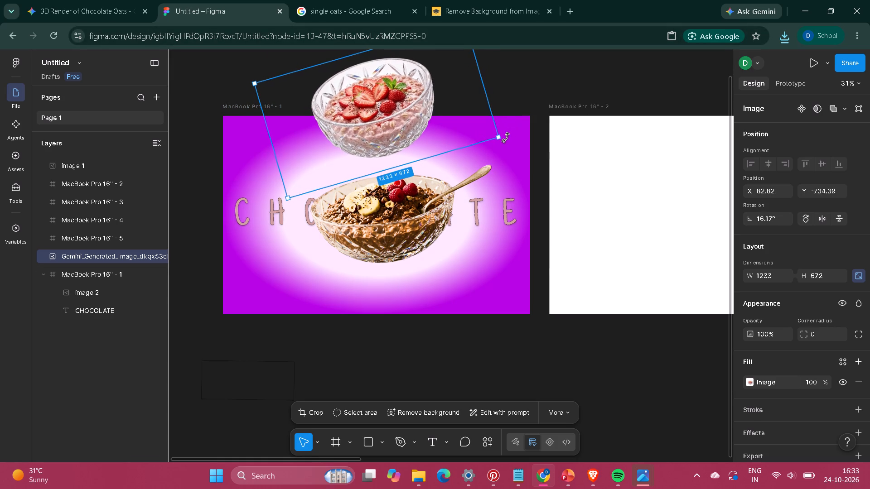
pyautogui.moveTo(506, 138); pyautogui.dragTo(504, 141)
pyautogui.click(441, 84)
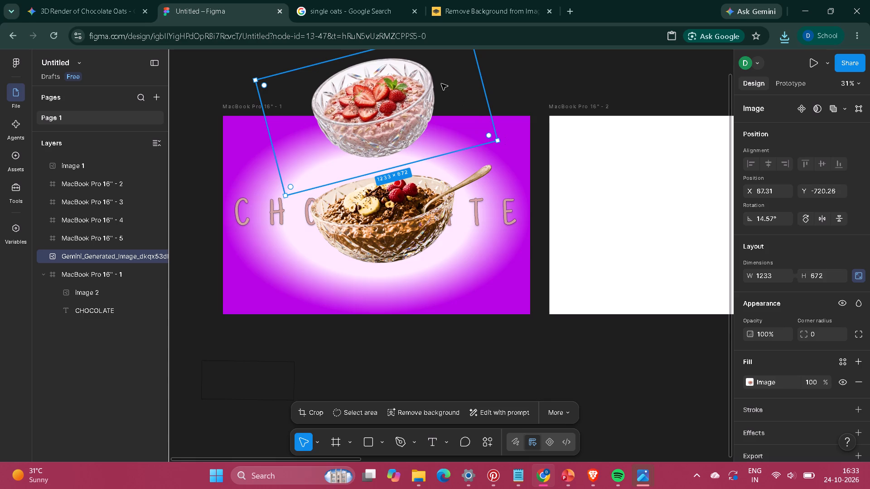
# Reorder the layers so MacBook Pro 16" - 1 is topmost, with the strawberry bowl image directly beneath it.
pyautogui.moveTo(112, 252); pyautogui.dragTo(123, 161)
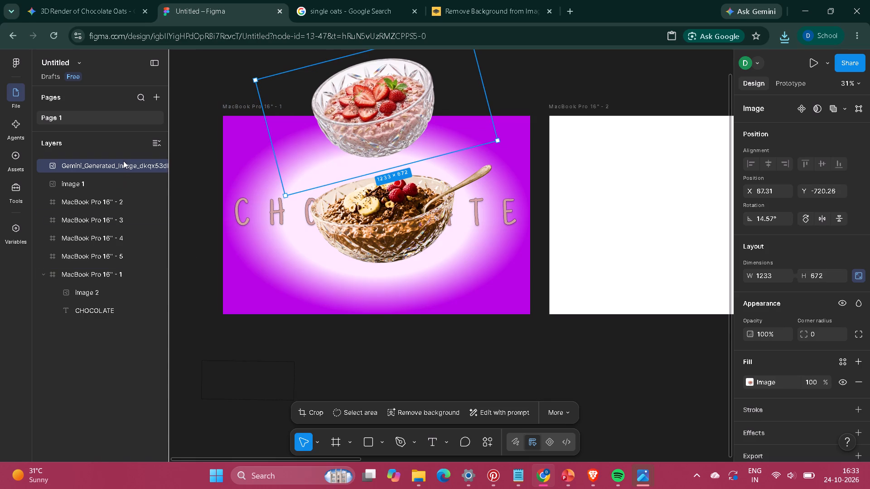
pyautogui.click(288, 333)
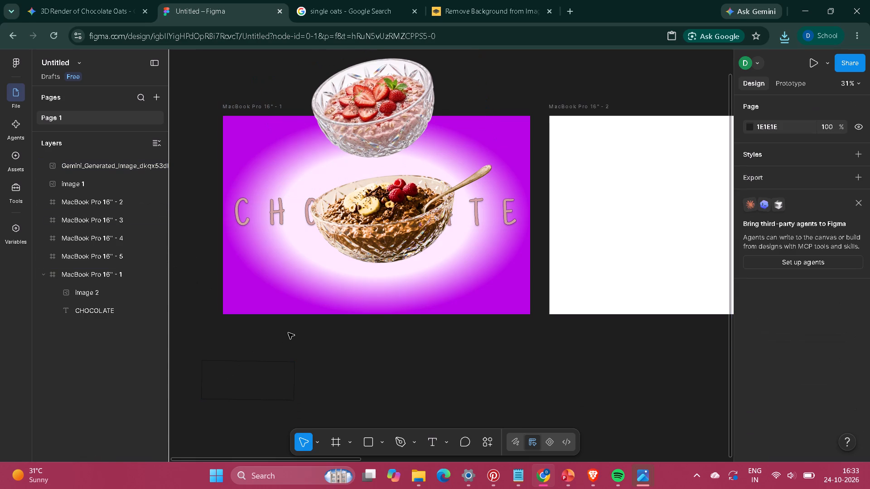
pyautogui.moveTo(88, 227); pyautogui.dragTo(102, 155)
pyautogui.moveTo(101, 273); pyautogui.dragTo(115, 163)
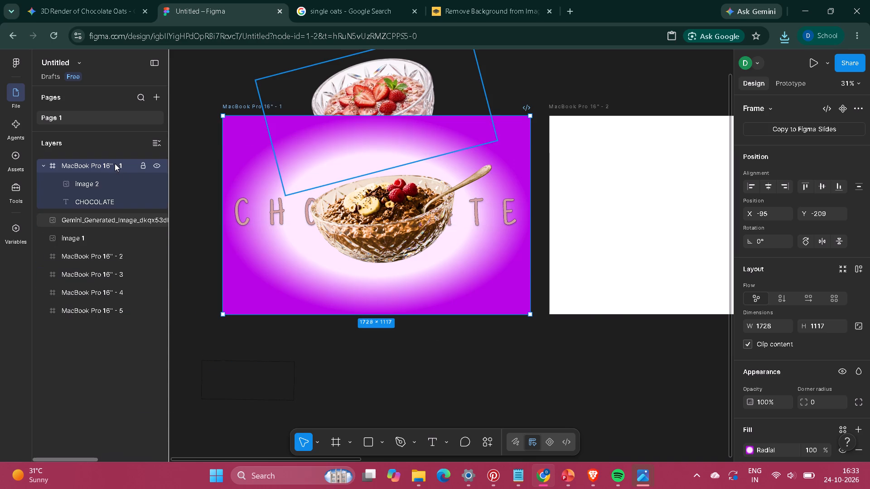
# Move the strawberry bowl image slightly down to about X 110, Y -689.
pyautogui.moveTo(411, 77); pyautogui.dragTo(415, 79)
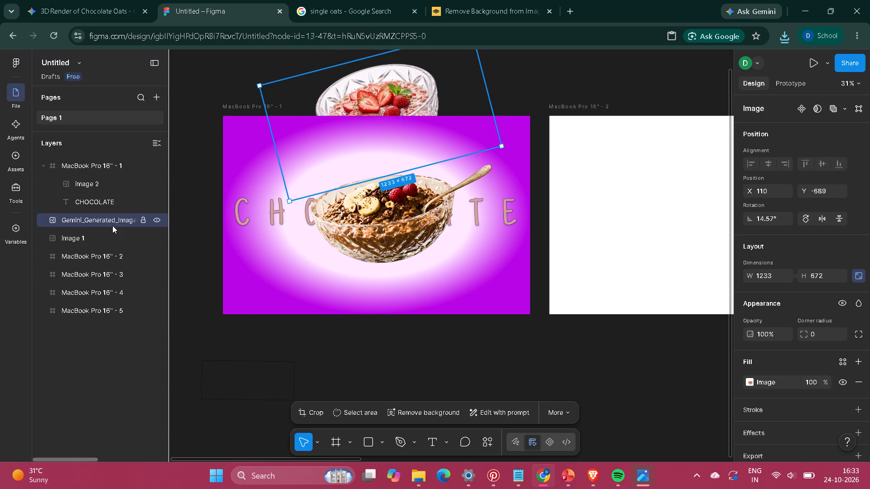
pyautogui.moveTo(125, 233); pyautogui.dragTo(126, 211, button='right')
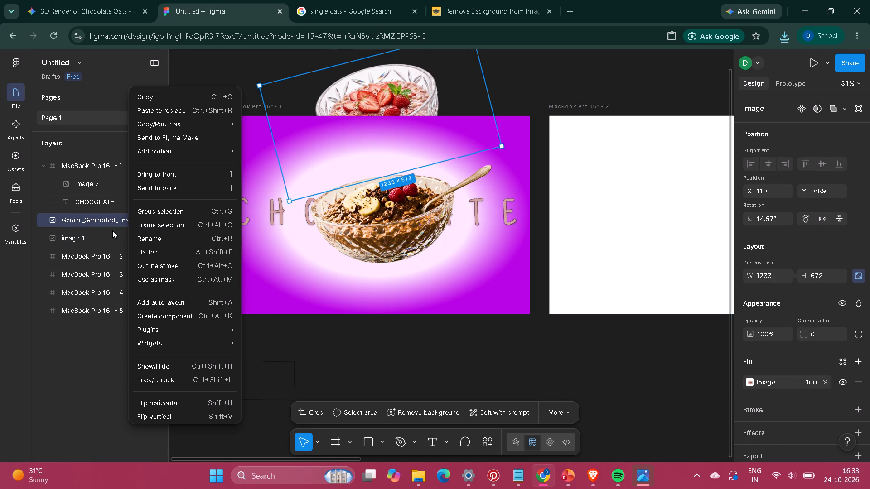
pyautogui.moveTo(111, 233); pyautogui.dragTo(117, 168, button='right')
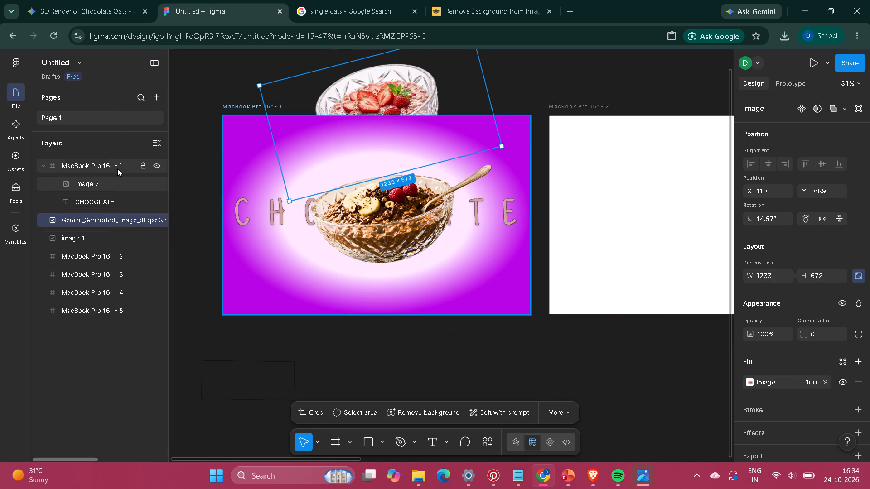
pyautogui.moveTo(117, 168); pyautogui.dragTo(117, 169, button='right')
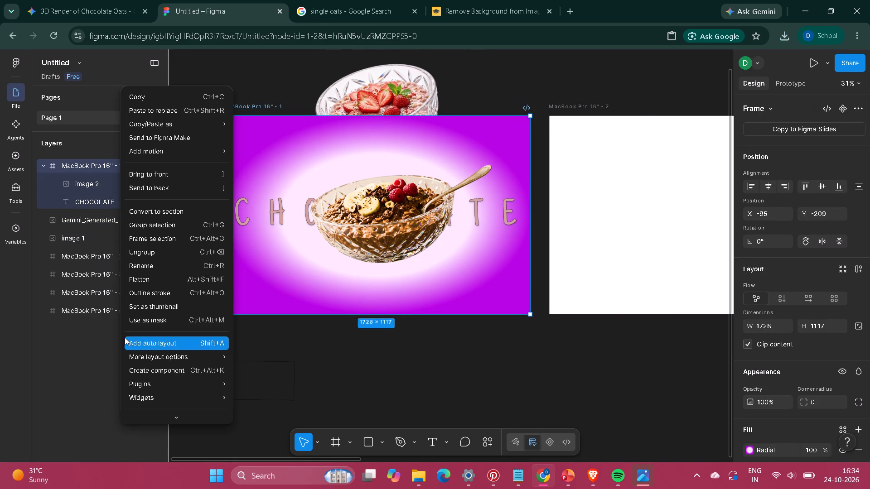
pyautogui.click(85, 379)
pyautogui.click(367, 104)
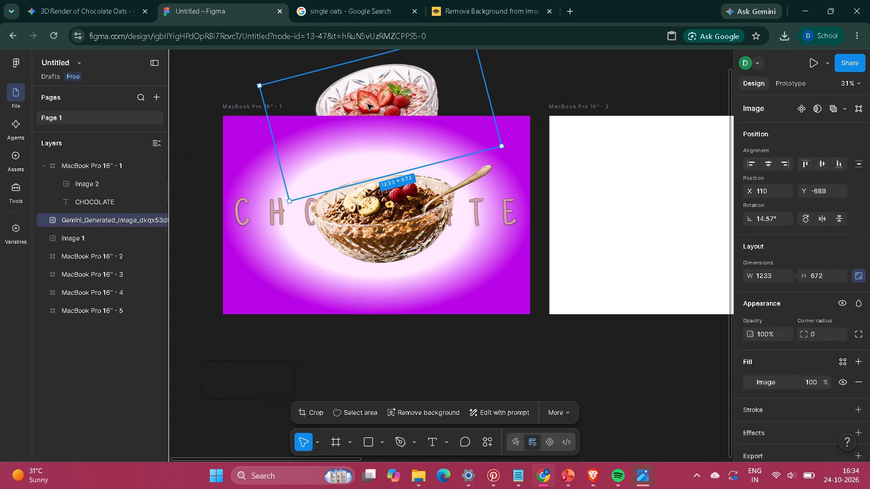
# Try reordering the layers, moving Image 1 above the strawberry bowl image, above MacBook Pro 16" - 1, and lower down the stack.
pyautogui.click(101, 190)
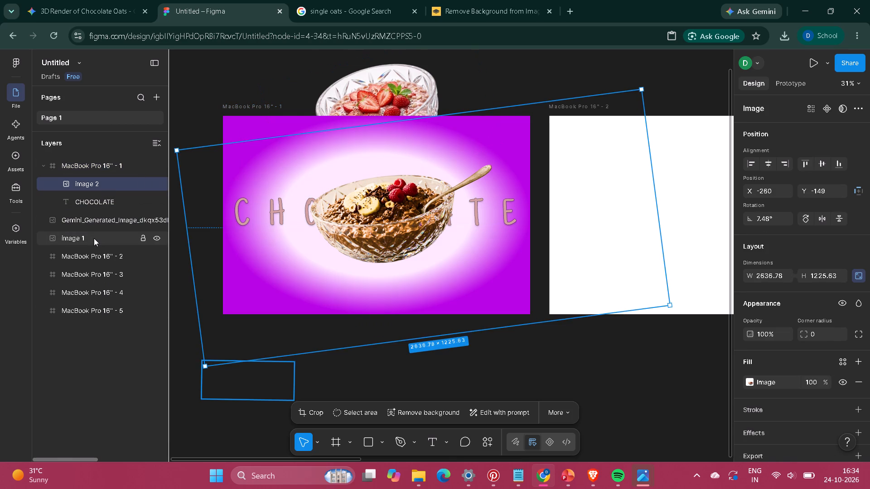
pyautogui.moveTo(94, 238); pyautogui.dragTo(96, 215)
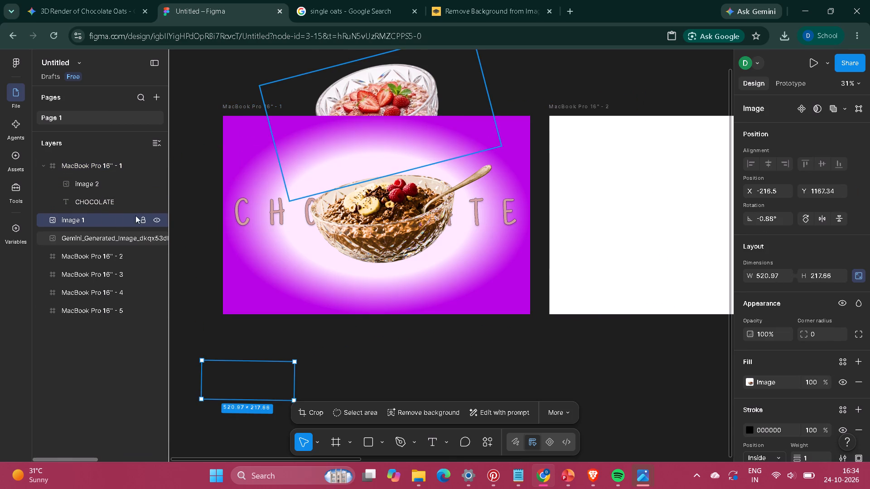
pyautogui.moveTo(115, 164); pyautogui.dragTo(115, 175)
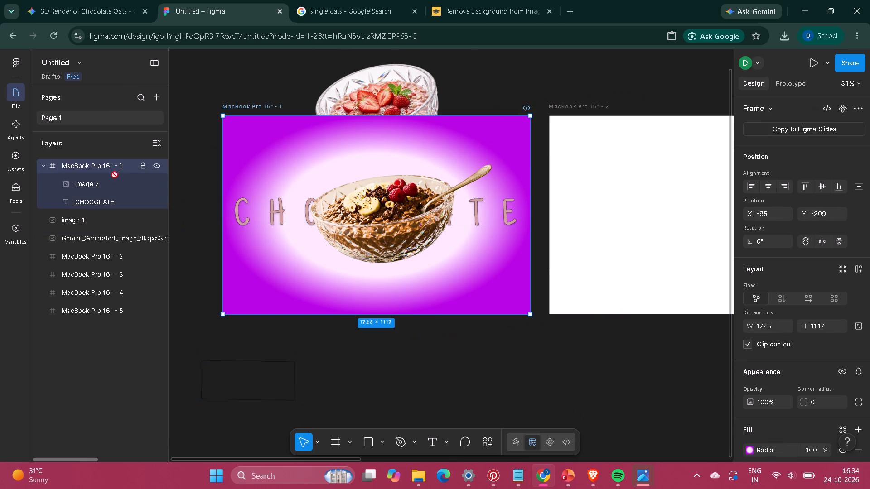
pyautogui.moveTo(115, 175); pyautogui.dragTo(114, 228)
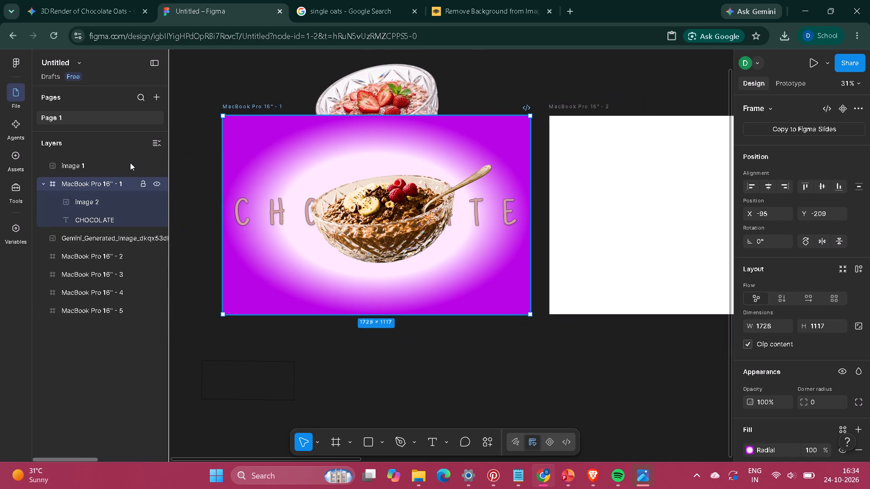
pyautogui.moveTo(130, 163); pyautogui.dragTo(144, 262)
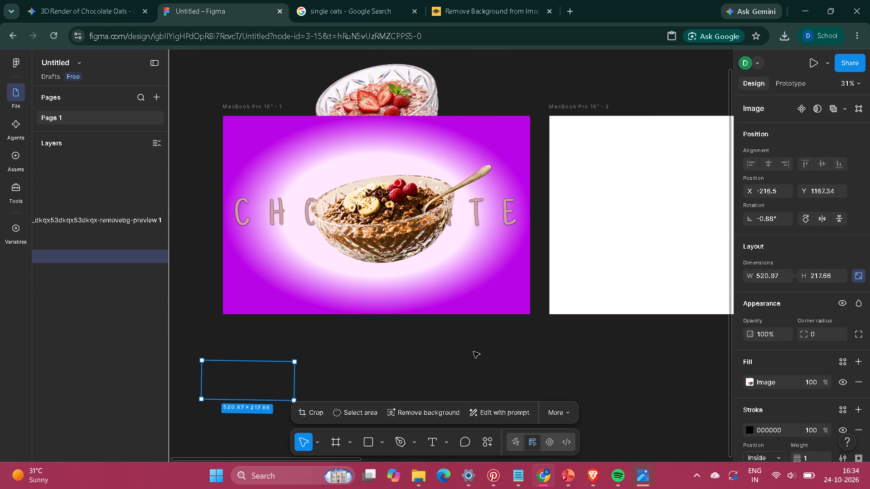
# Undo the layer reordering and the last strawberry bowl move, back to MacBook Pro 16" - 1 being the bottommost layer.
pyautogui.hotkey('ctrl', 'z')
pyautogui.hotkey('ctrl', 'z')
pyautogui.hotkey('ctrl', 'z')
pyautogui.hotkey('ctrl', 'z')
pyautogui.hotkey('ctrl', 'z')
pyautogui.hotkey('ctrl', 'z')
pyautogui.hotkey('ctrl', 'z')
pyautogui.hotkey('ctrl', 'z')
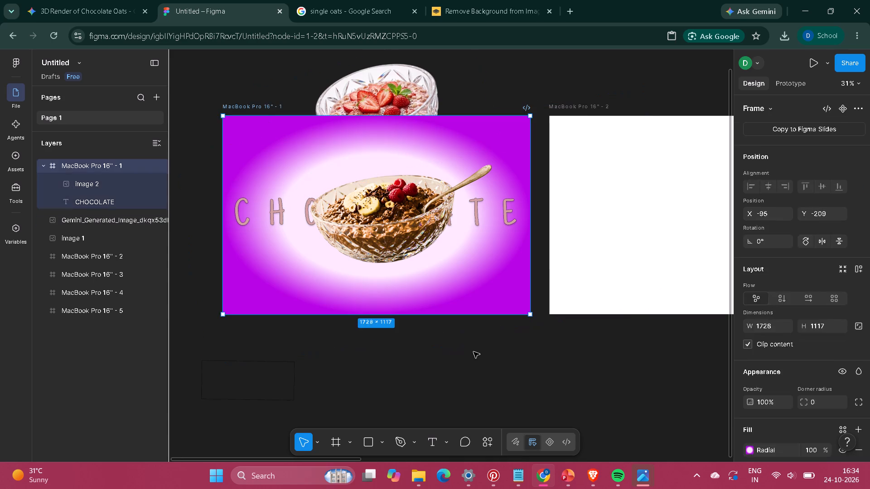
pyautogui.hotkey('ctrl', 'z')
pyautogui.hotkey('ctrl', 'z')
pyautogui.hotkey('ctrl', 'z')
pyautogui.hotkey('ctrl', 'z')
pyautogui.hotkey('ctrl', 'z')
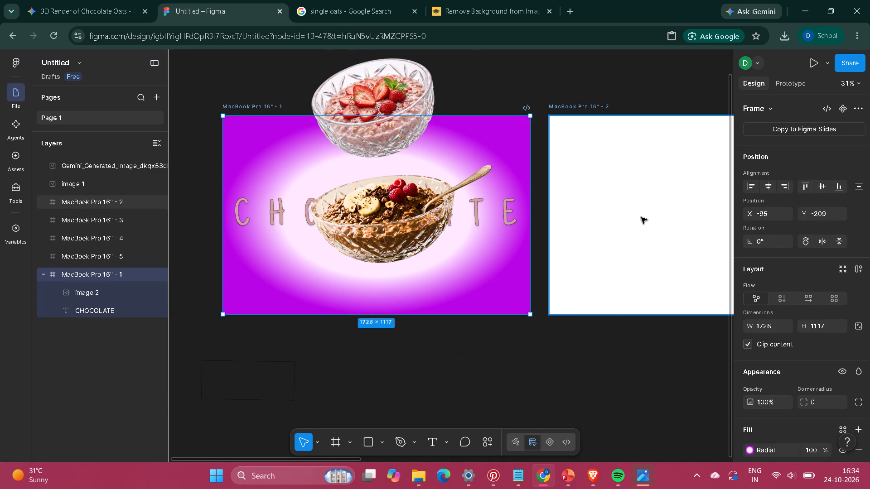
# Nudge the strawberry bowl image to about X 88, Y -720.
pyautogui.click(516, 384)
pyautogui.click(393, 91)
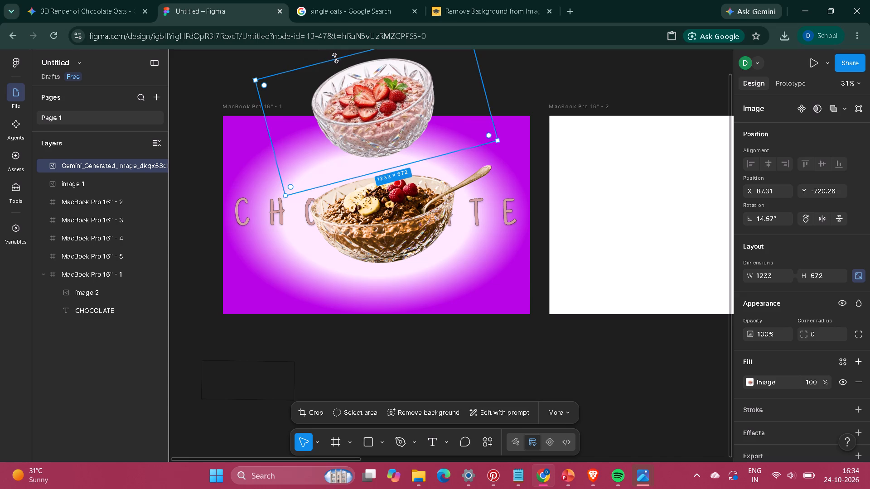
pyautogui.click(273, 81)
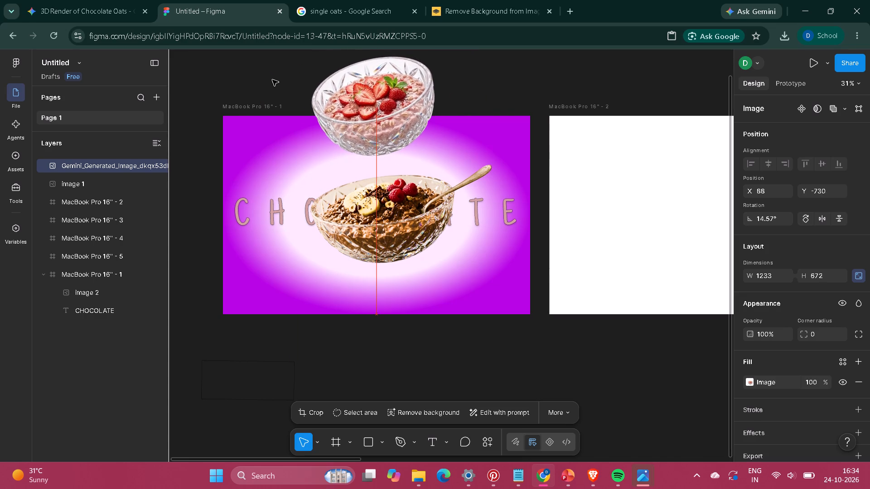
pyautogui.click(379, 241)
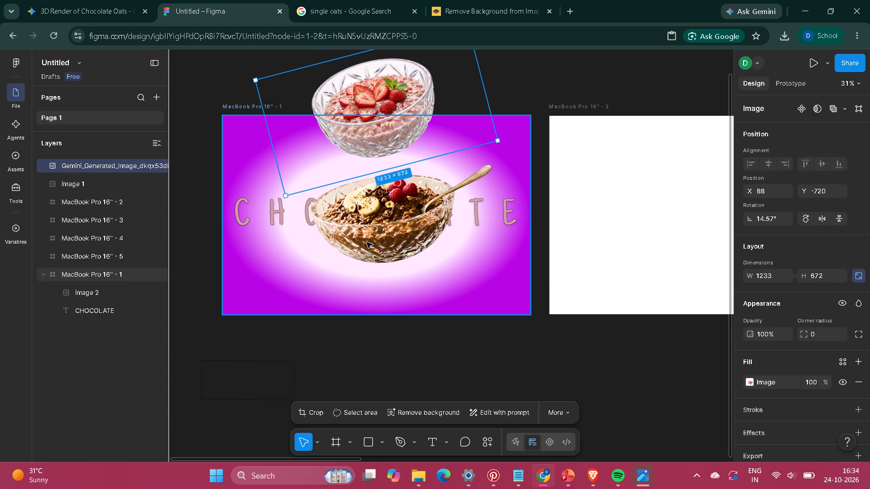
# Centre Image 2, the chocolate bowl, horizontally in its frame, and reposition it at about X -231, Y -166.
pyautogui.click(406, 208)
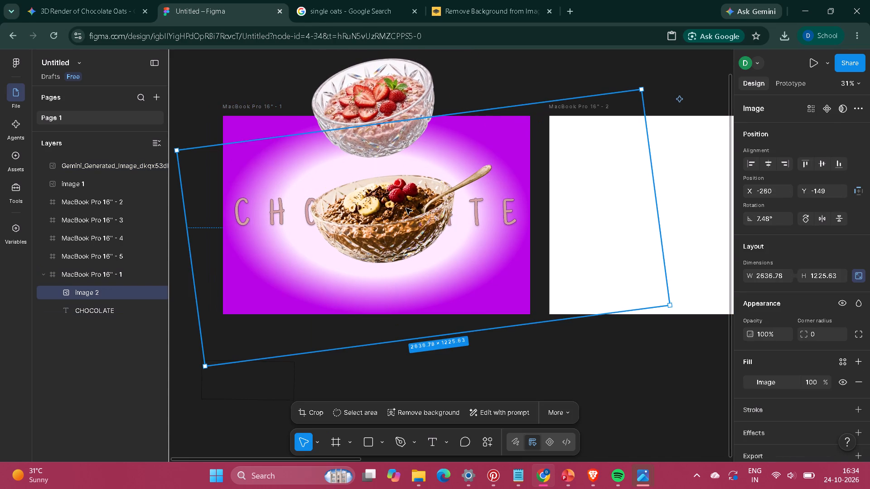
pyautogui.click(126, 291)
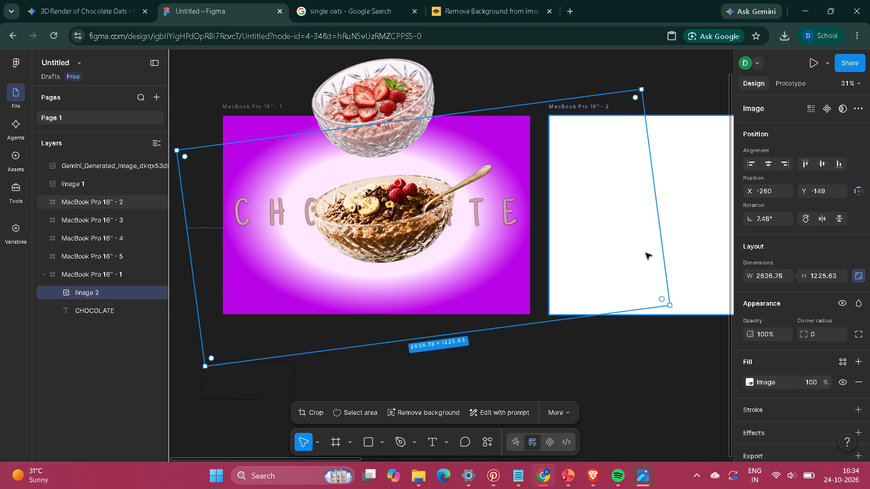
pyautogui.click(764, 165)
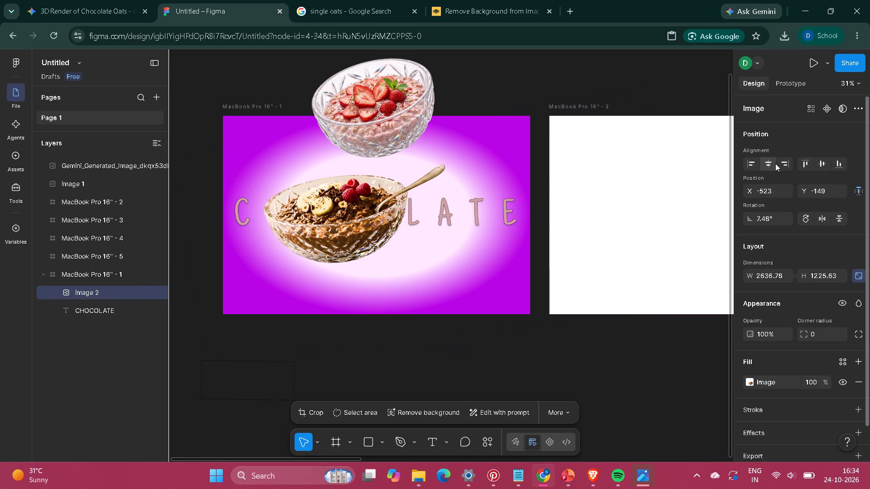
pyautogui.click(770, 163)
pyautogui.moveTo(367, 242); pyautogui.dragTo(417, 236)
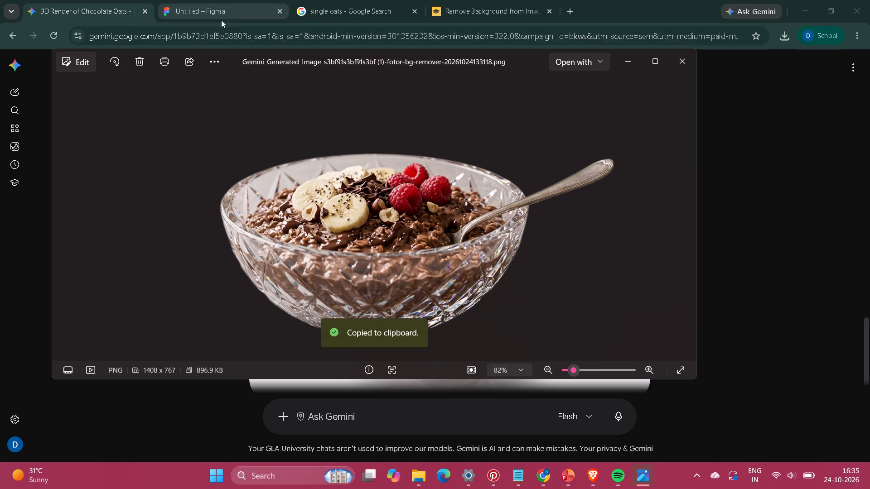
# Paste the copied chocolate bowl image into the Figma design and place it over the CHOCOLATE text at about X 24, Y -102.
pyautogui.click(228, 10)
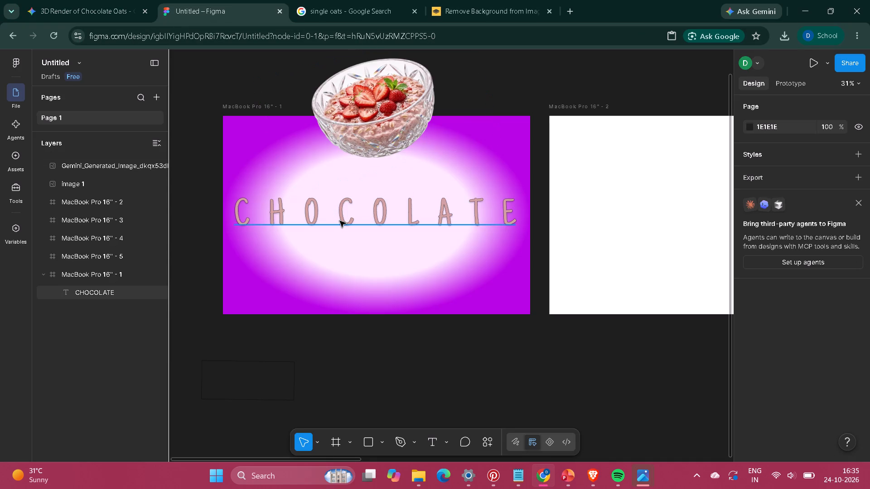
pyautogui.hotkey('ctrl', 'v')
pyautogui.moveTo(432, 263); pyautogui.dragTo(343, 209)
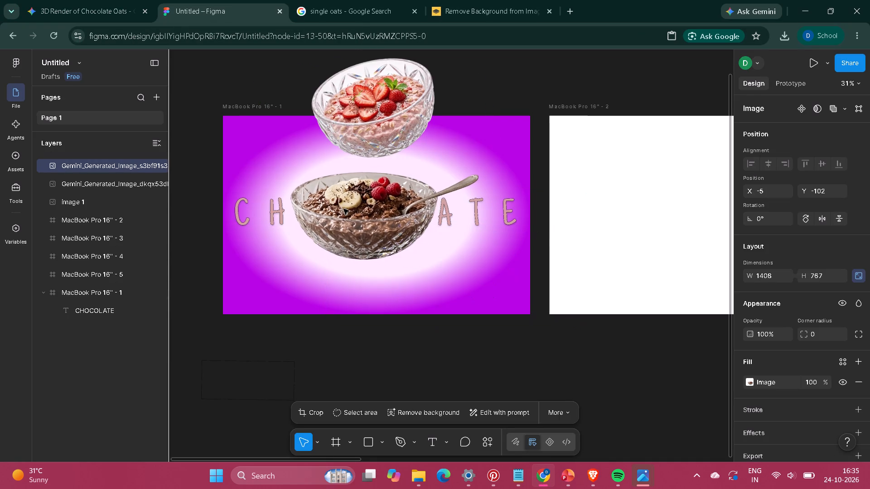
pyautogui.moveTo(343, 209); pyautogui.dragTo(350, 210)
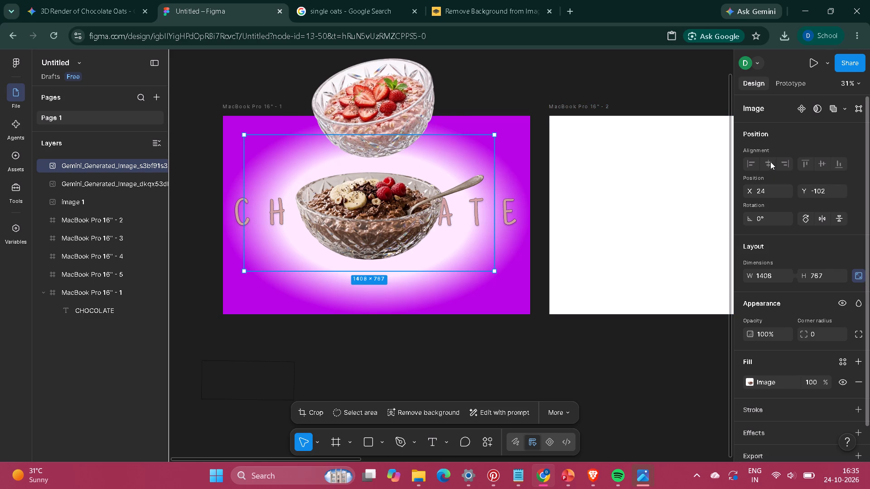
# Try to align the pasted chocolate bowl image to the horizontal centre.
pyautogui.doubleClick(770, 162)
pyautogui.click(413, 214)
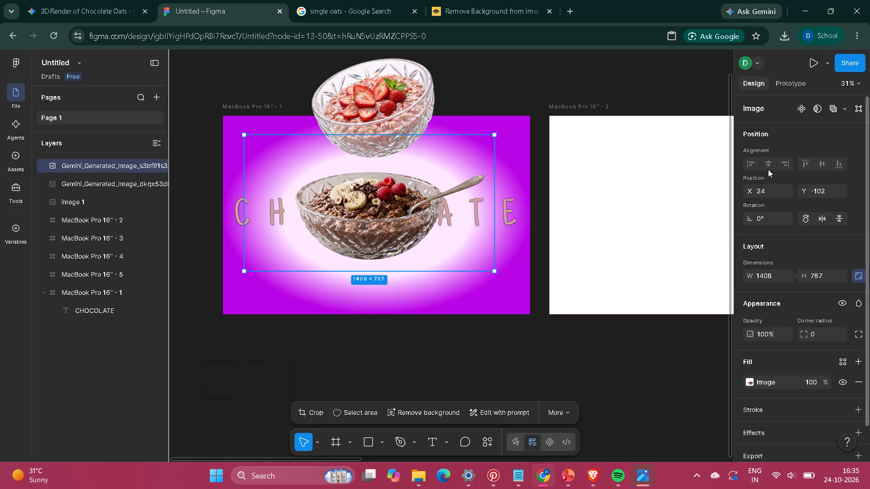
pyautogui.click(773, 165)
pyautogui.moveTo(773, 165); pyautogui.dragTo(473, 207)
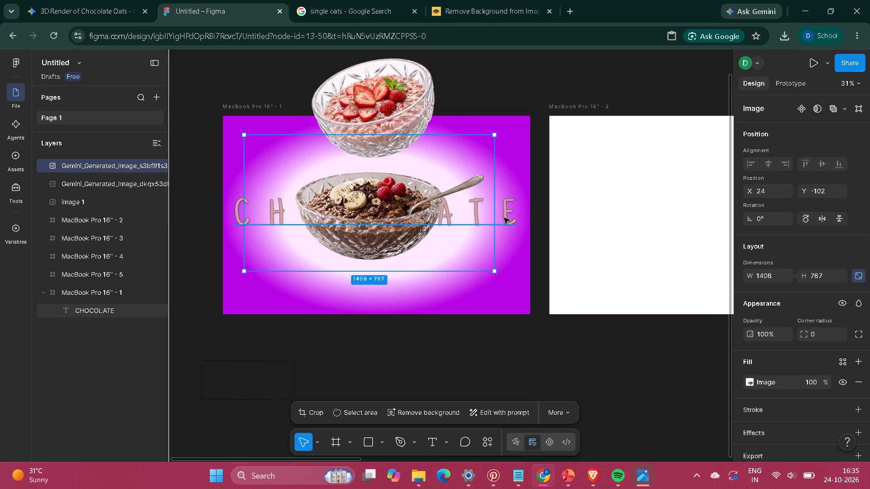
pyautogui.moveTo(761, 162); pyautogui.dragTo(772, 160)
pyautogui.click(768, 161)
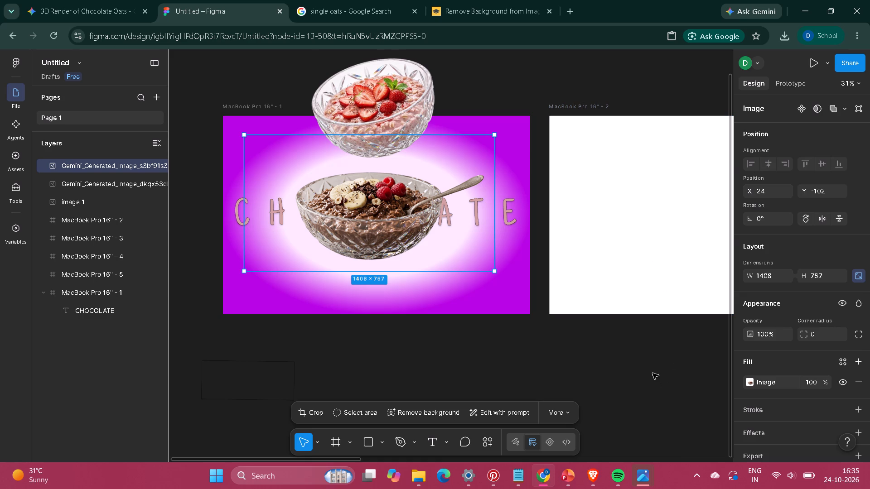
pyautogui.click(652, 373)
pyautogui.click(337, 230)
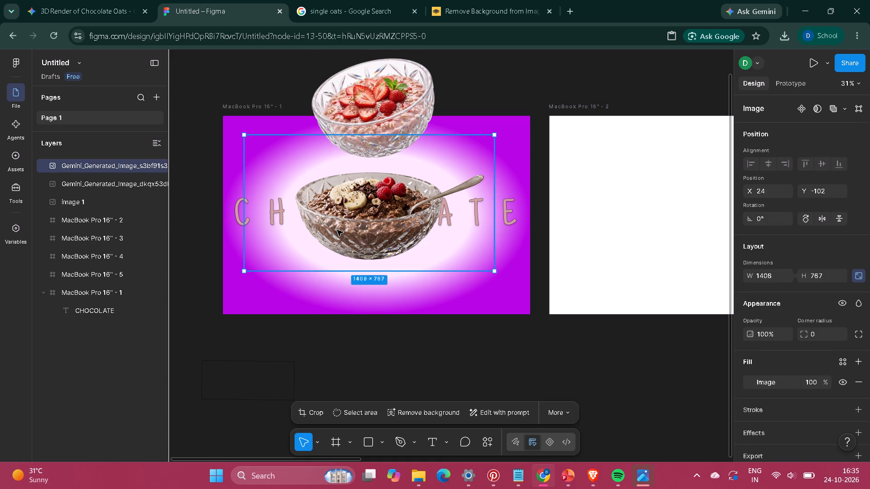
# Enlarge the chocolate bowl image over the CHOCOLATE text to about 1454 × 792 and rotate it to about 4.54°.
pyautogui.scroll(-1, 779, 218)
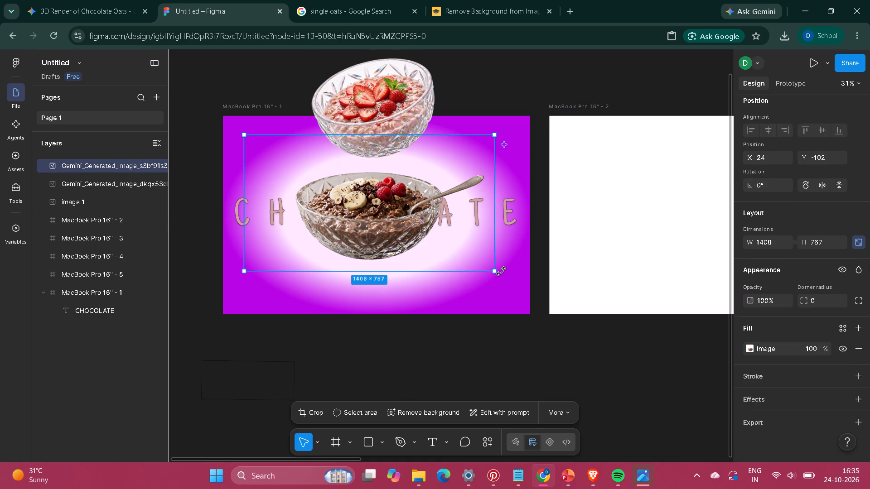
pyautogui.moveTo(401, 221); pyautogui.dragTo(403, 228)
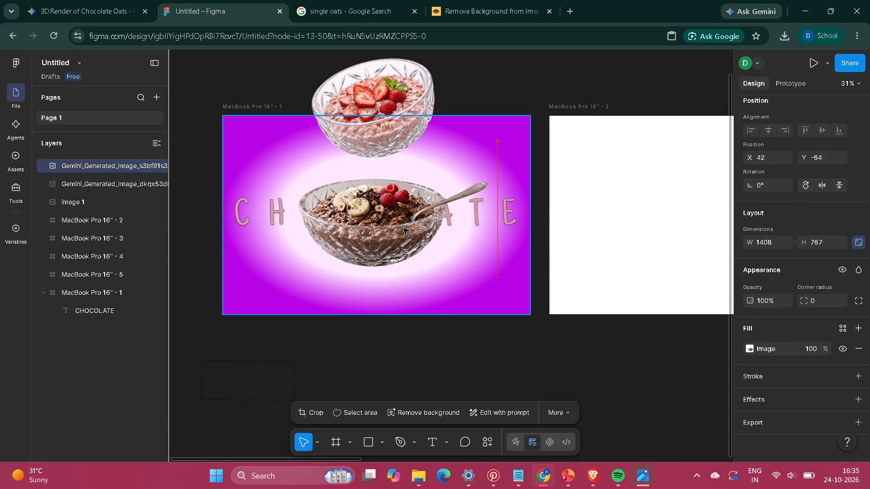
pyautogui.moveTo(403, 228); pyautogui.dragTo(404, 228)
pyautogui.moveTo(494, 139); pyautogui.dragTo(485, 136)
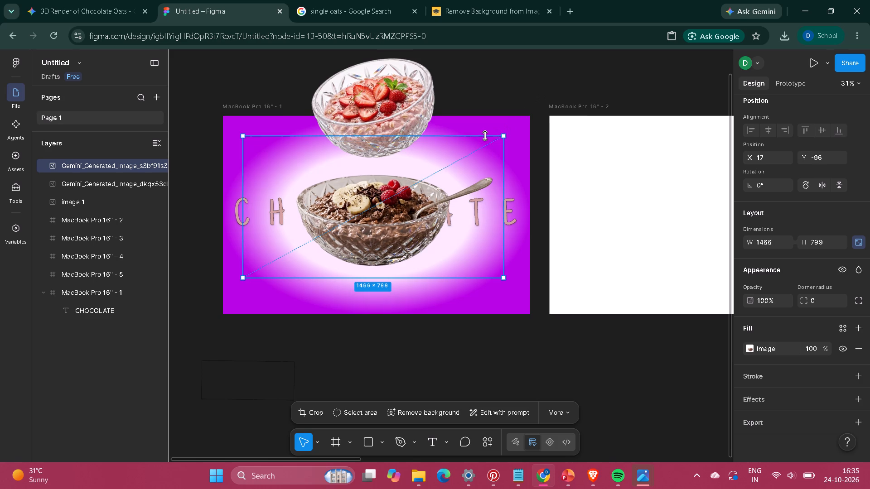
pyautogui.moveTo(485, 136); pyautogui.dragTo(489, 137)
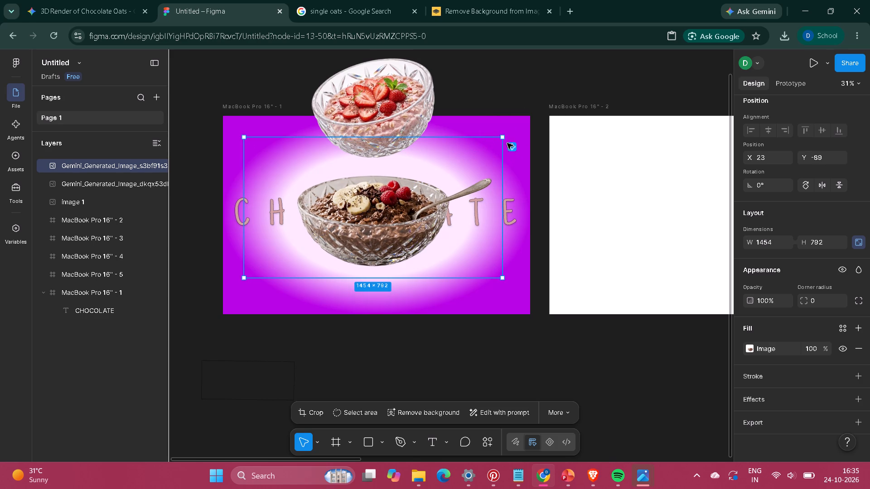
pyautogui.moveTo(507, 133); pyautogui.dragTo(499, 124)
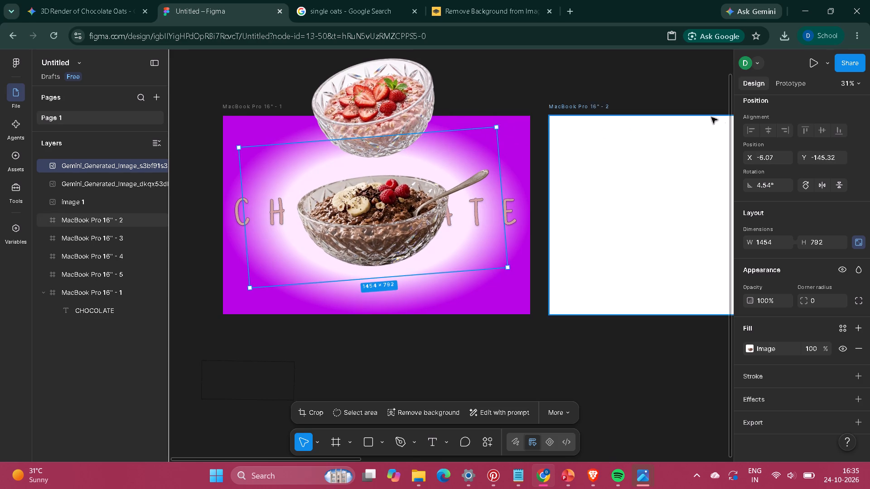
pyautogui.click(541, 347)
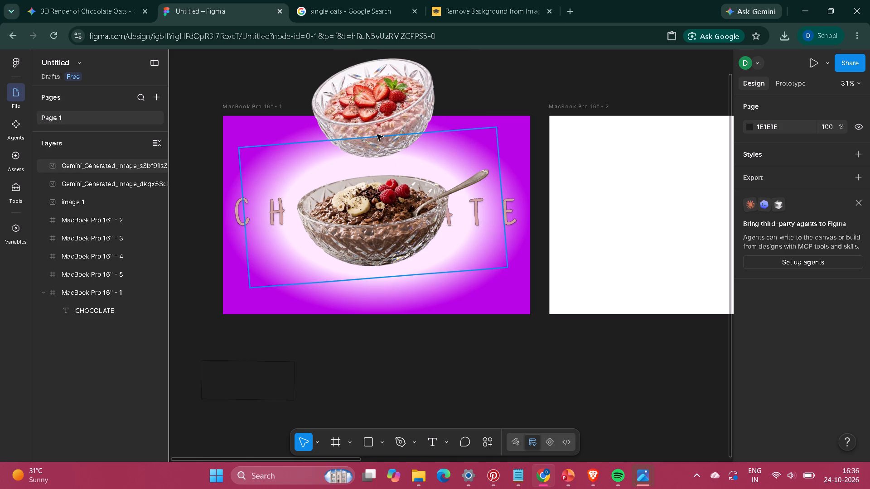
# Crop the upper part of the tilted strawberry bowl image, reducing it to about 1233 × 455.
pyautogui.click(391, 112)
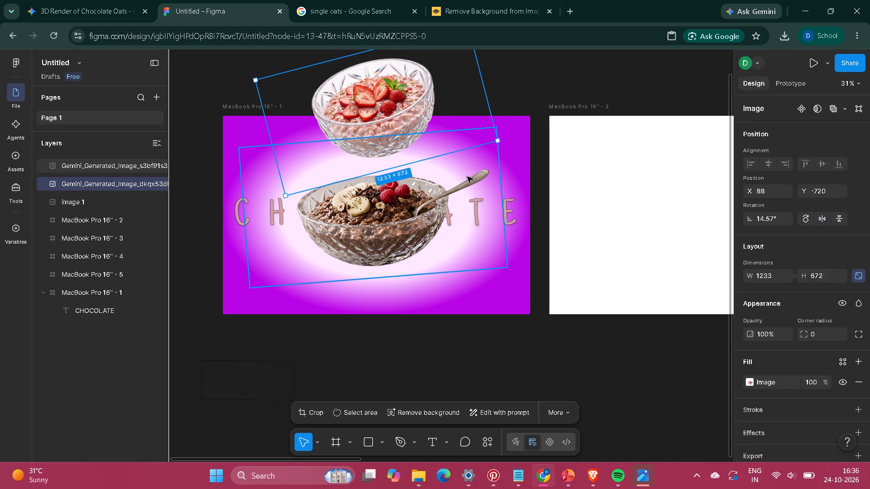
pyautogui.click(413, 93)
pyautogui.doubleClick(413, 93)
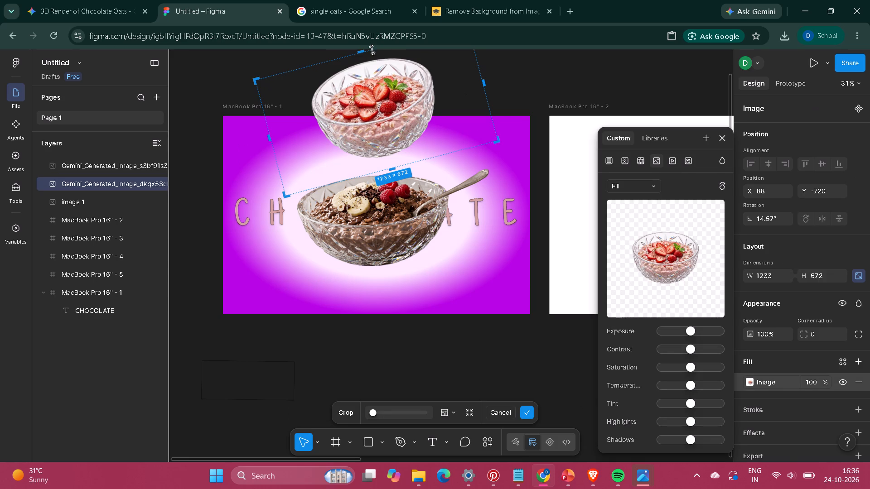
pyautogui.moveTo(365, 49); pyautogui.dragTo(366, 68)
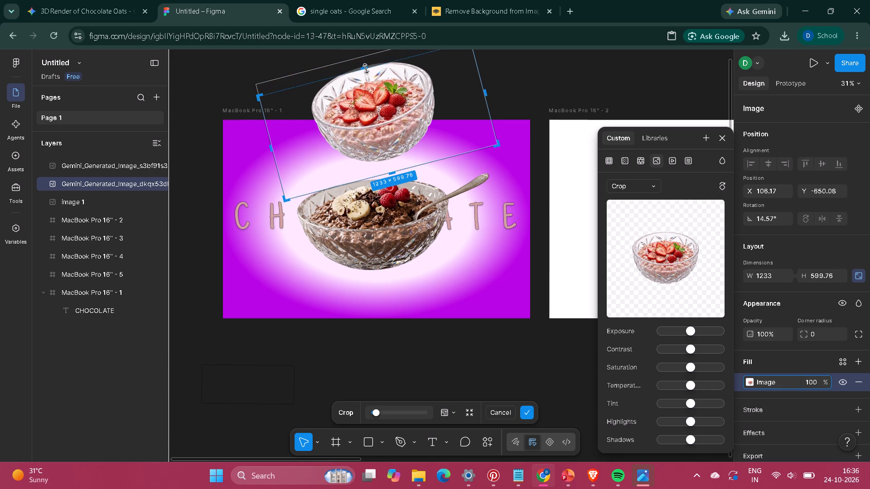
pyautogui.moveTo(366, 68); pyautogui.dragTo(366, 95)
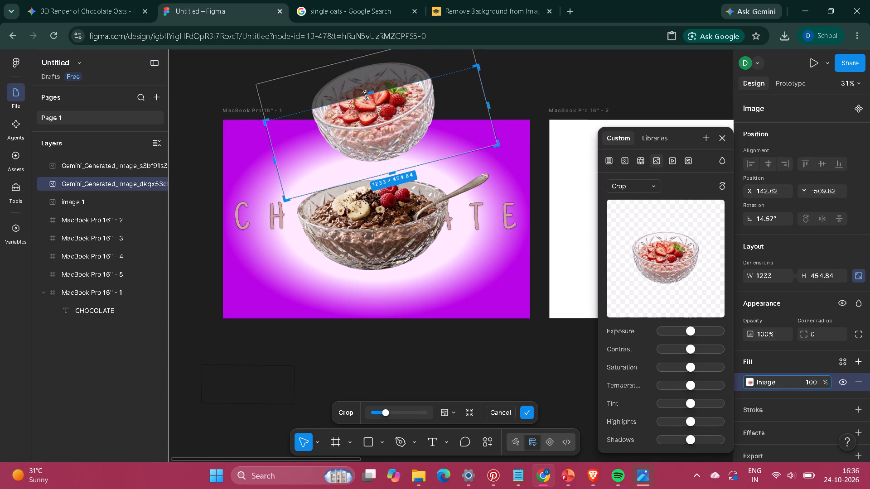
pyautogui.press('Return')
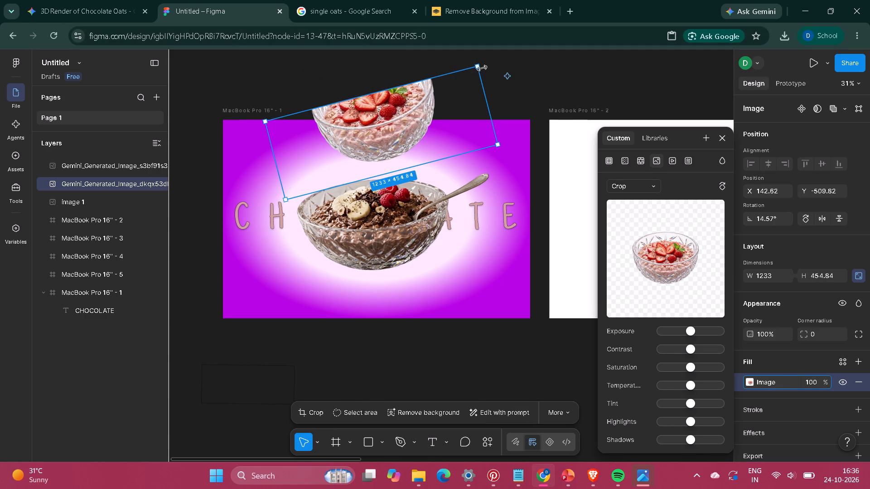
# Scale the cropped strawberry bowl image down proportionally to about 1165 × 430.
pyautogui.moveTo(438, 77); pyautogui.dragTo(446, 78)
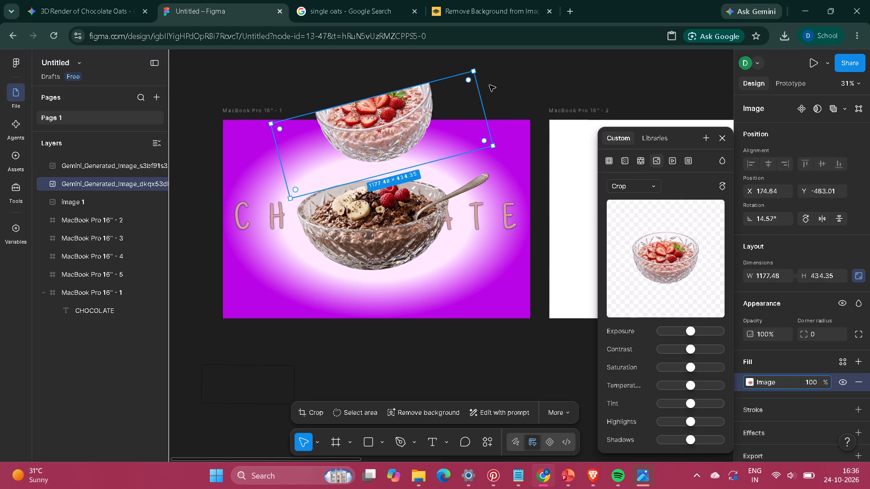
pyautogui.moveTo(478, 98); pyautogui.dragTo(487, 97)
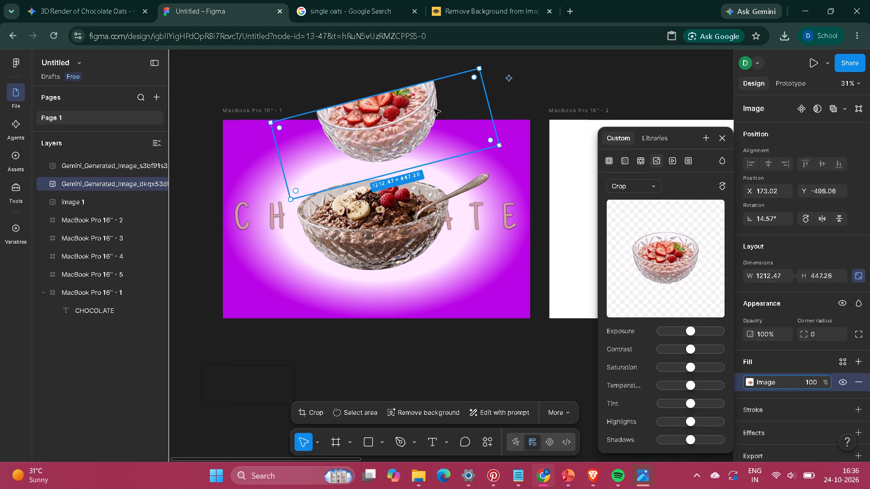
pyautogui.click(434, 109)
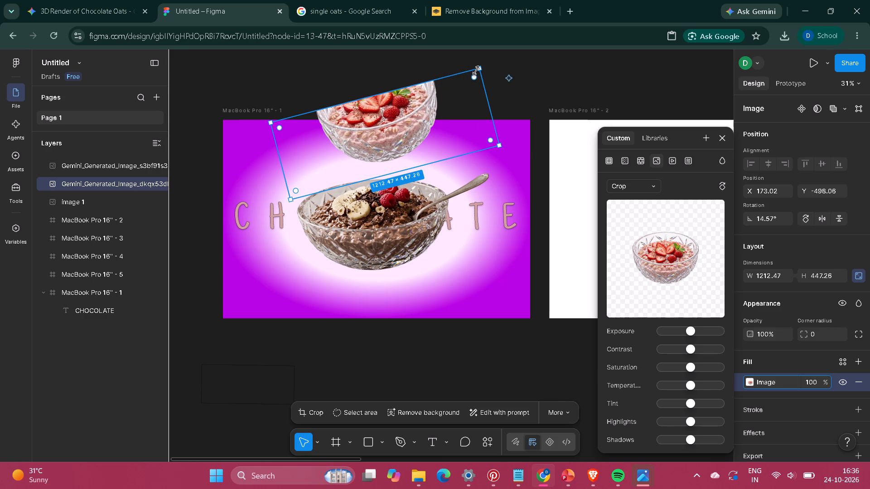
pyautogui.moveTo(477, 70); pyautogui.dragTo(463, 76)
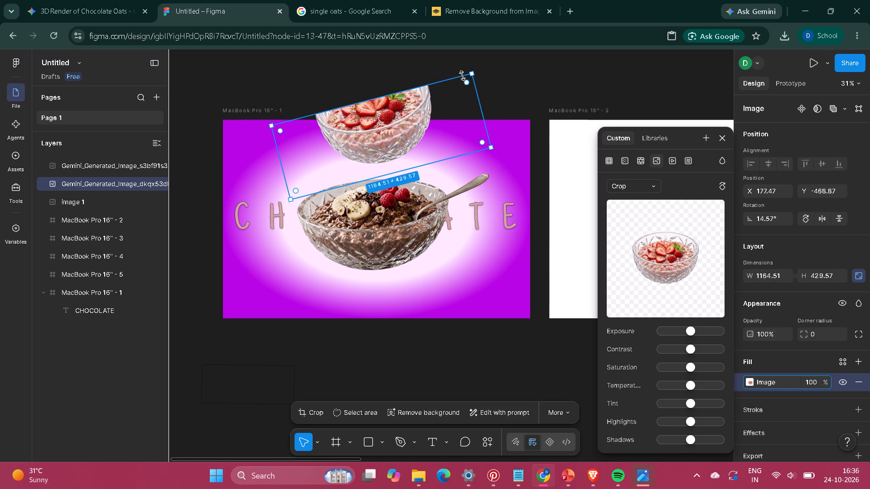
# Move the strawberry bowl into the MacBook Pro 16" - 1 frame, cut off by its top edge, at about X 246, Y -265.
pyautogui.moveTo(400, 110); pyautogui.dragTo(409, 131)
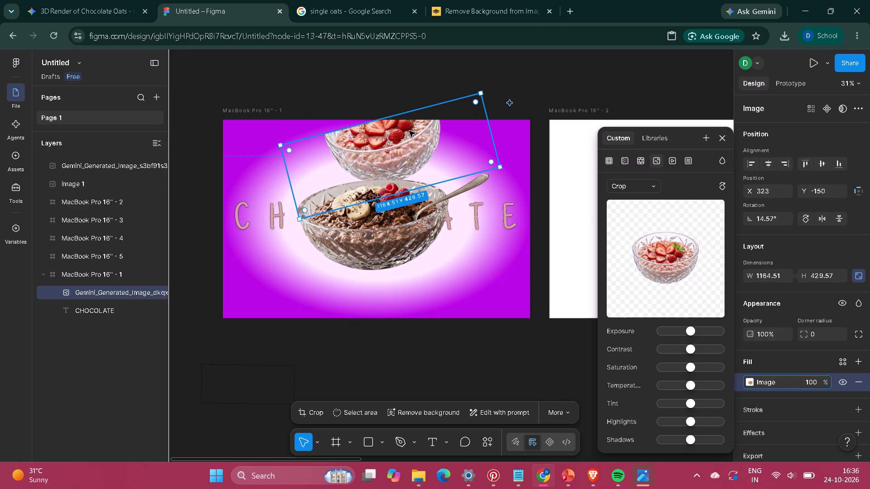
pyautogui.moveTo(390, 147); pyautogui.dragTo(383, 123)
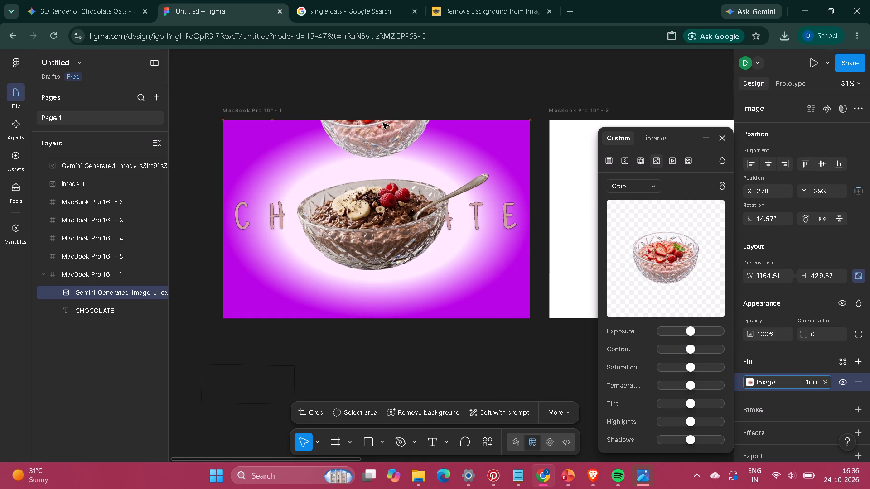
pyautogui.moveTo(383, 123); pyautogui.dragTo(379, 126)
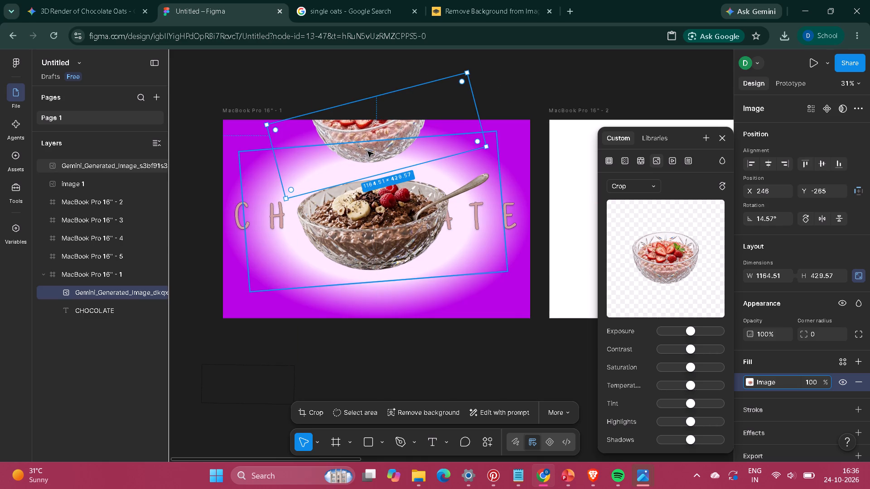
# Copy the strawberry bowl's selected image fill and paste it as a second fill on the same image.
pyautogui.hotkey('ctrl', 'c')
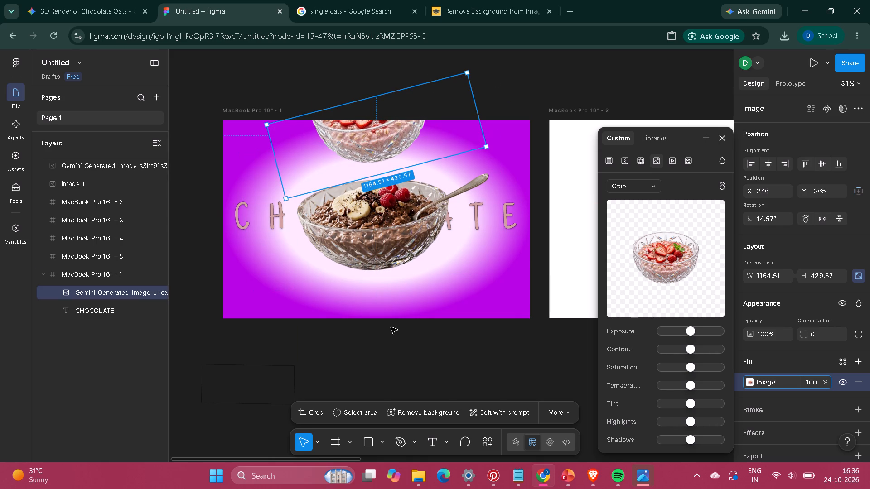
pyautogui.hotkey('ctrl', 'v')
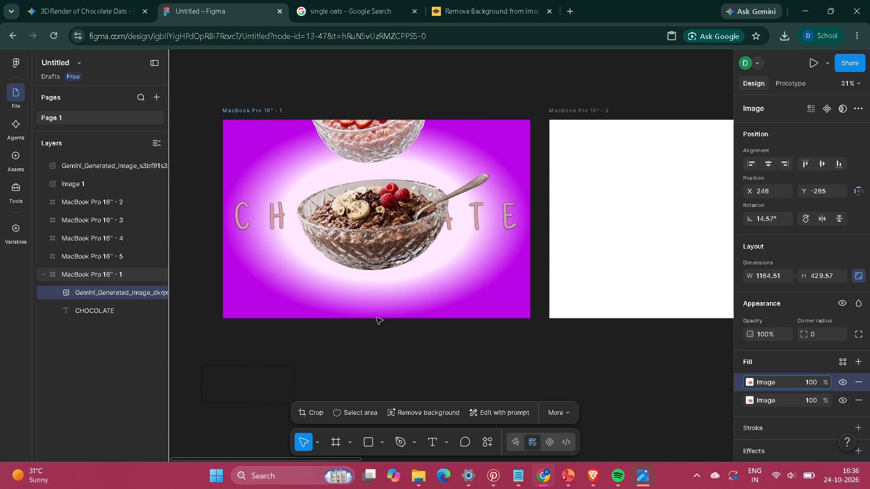
# Shift the strawberry bowl slightly higher in the frame to about X 265, Y -293 and deselect it.
pyautogui.click(384, 155)
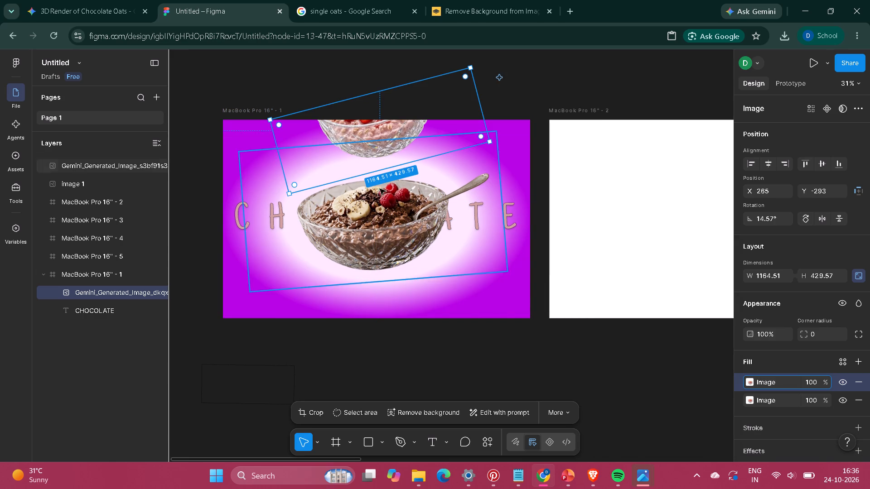
pyautogui.click(393, 379)
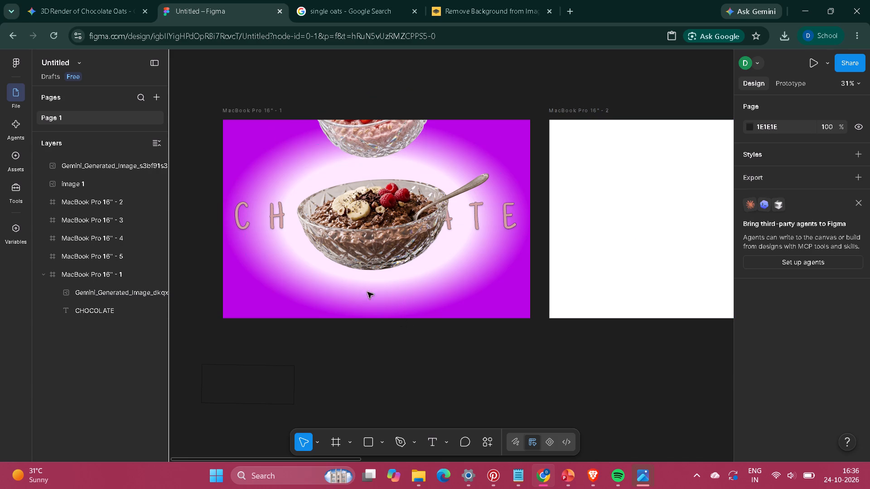
# Try several fill colours on the CHOCOLATE text and settle on light pink FFB8B8.
pyautogui.click(244, 228)
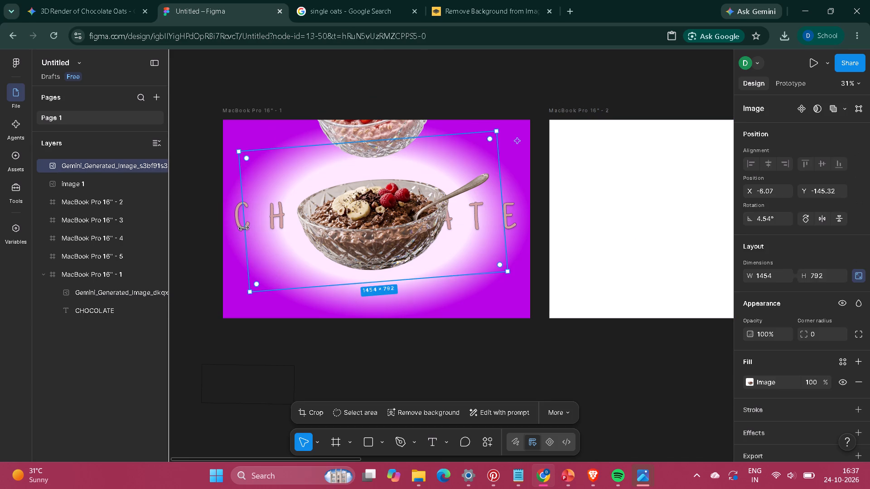
pyautogui.click(115, 307)
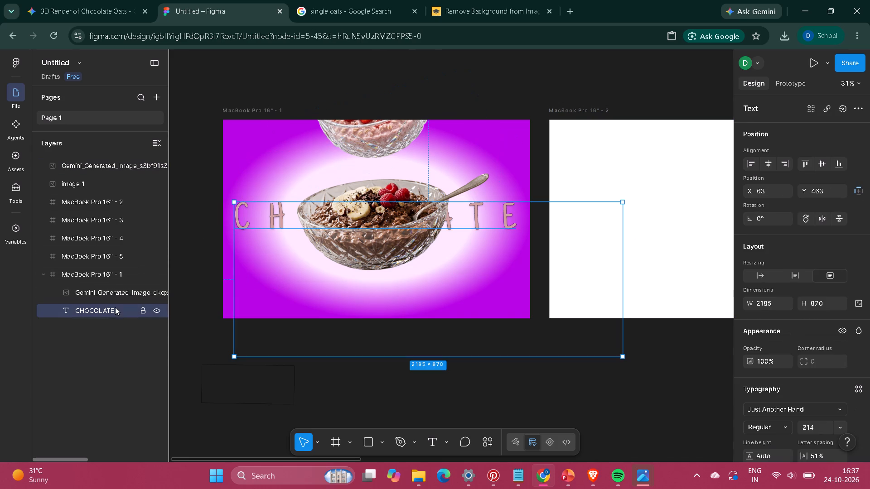
pyautogui.scroll(-1, 762, 427)
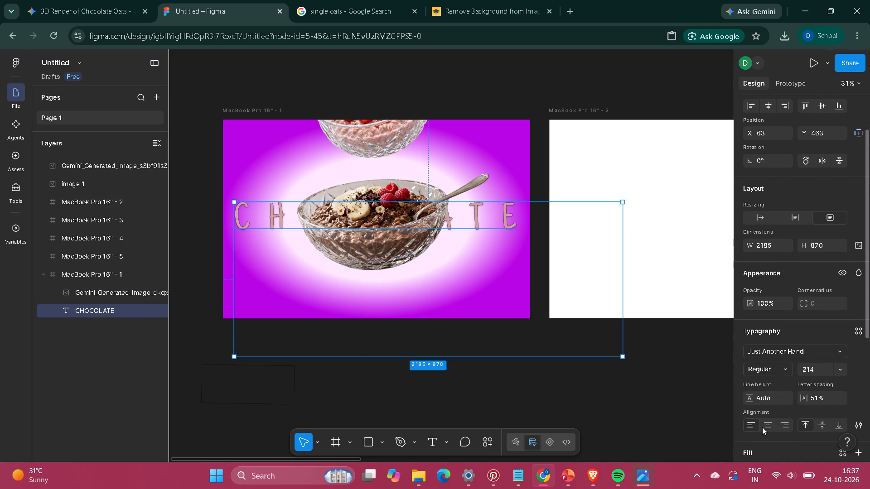
pyautogui.scroll(-2, 768, 405)
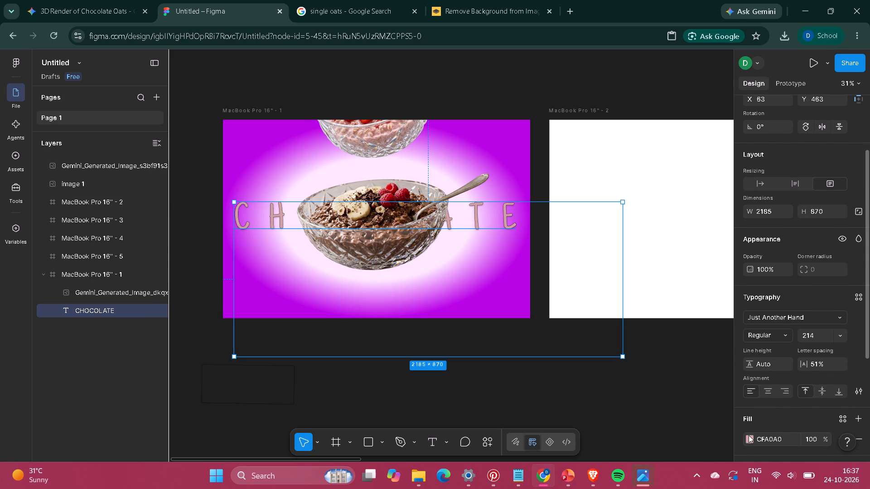
pyautogui.click(749, 441)
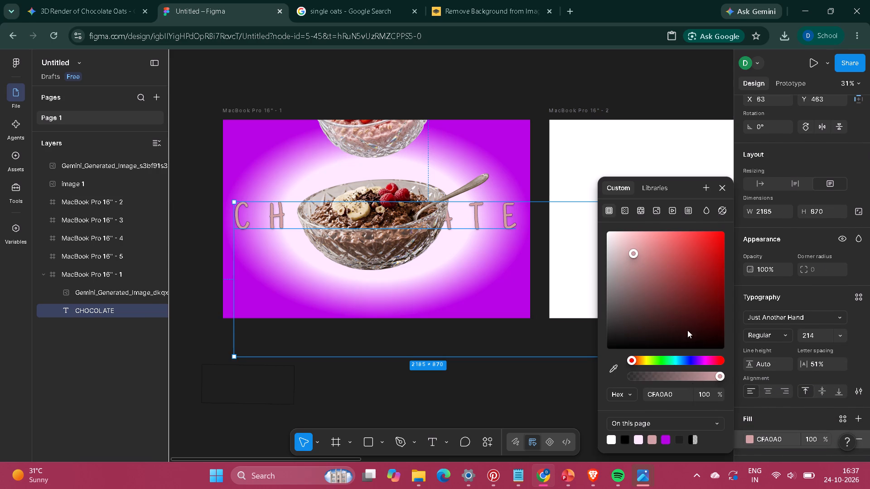
pyautogui.moveTo(629, 259); pyautogui.dragTo(648, 292)
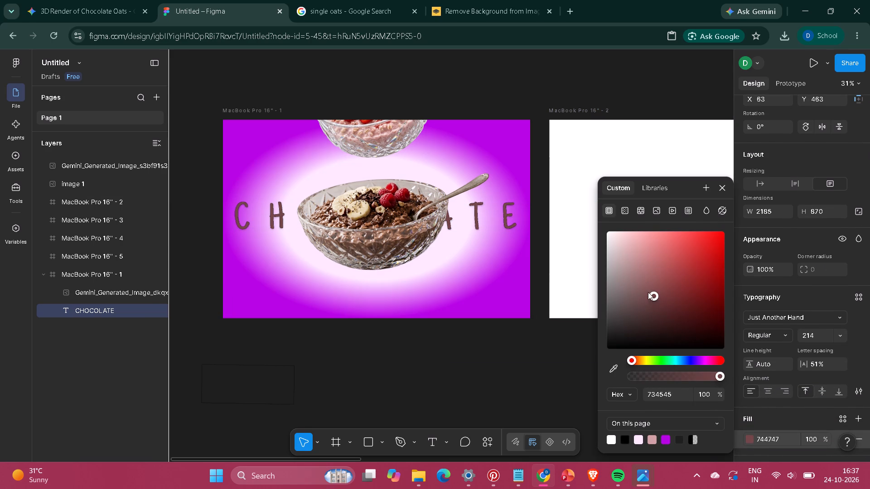
pyautogui.moveTo(648, 292); pyautogui.dragTo(649, 243)
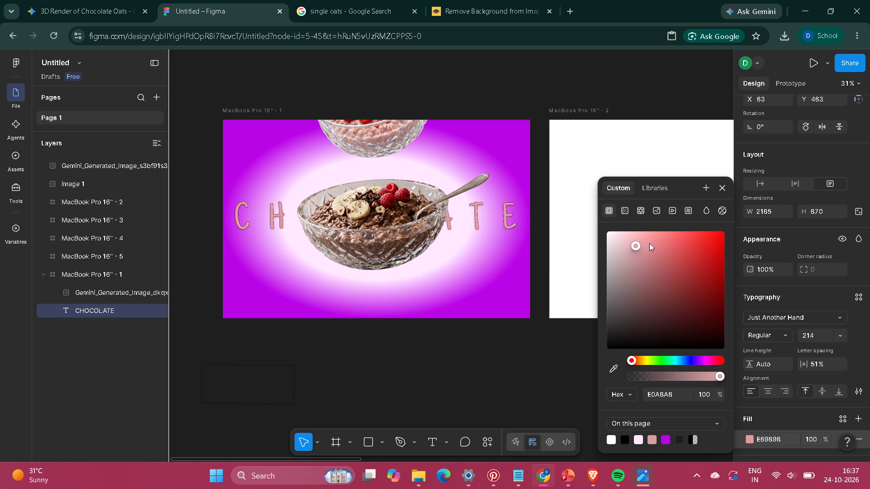
pyautogui.moveTo(649, 243); pyautogui.dragTo(669, 237)
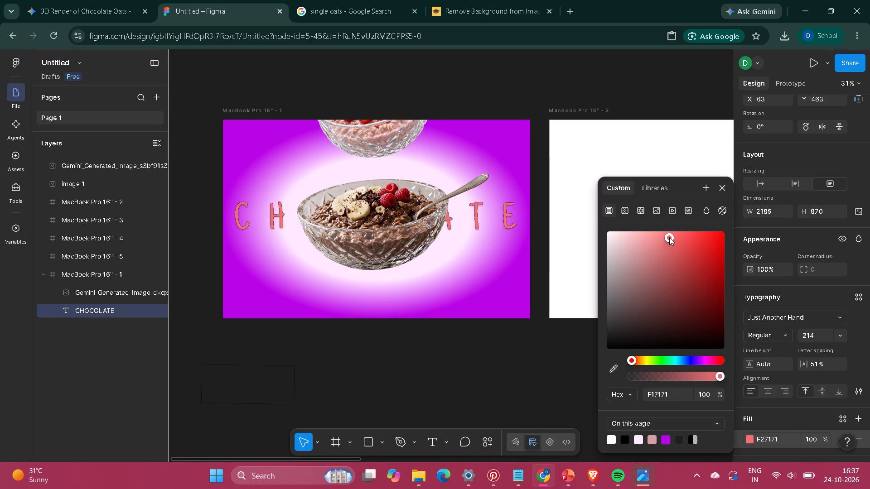
pyautogui.moveTo(669, 237); pyautogui.dragTo(637, 264)
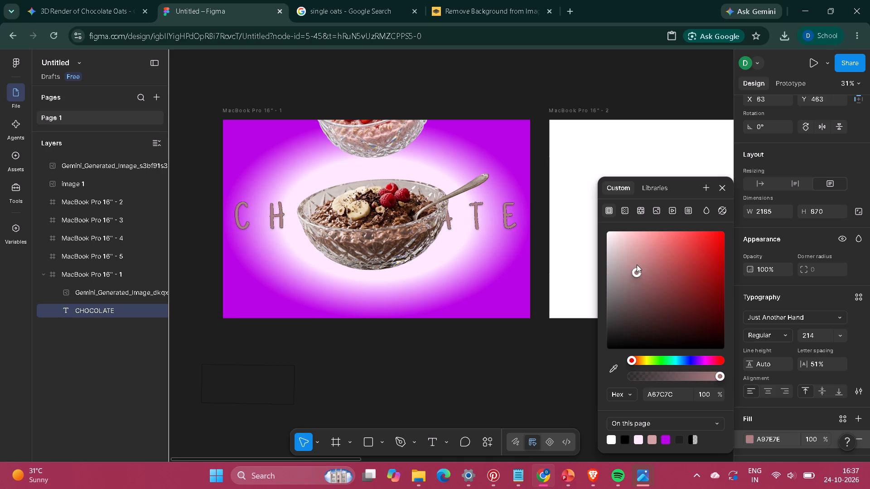
pyautogui.moveTo(637, 264); pyautogui.dragTo(612, 244)
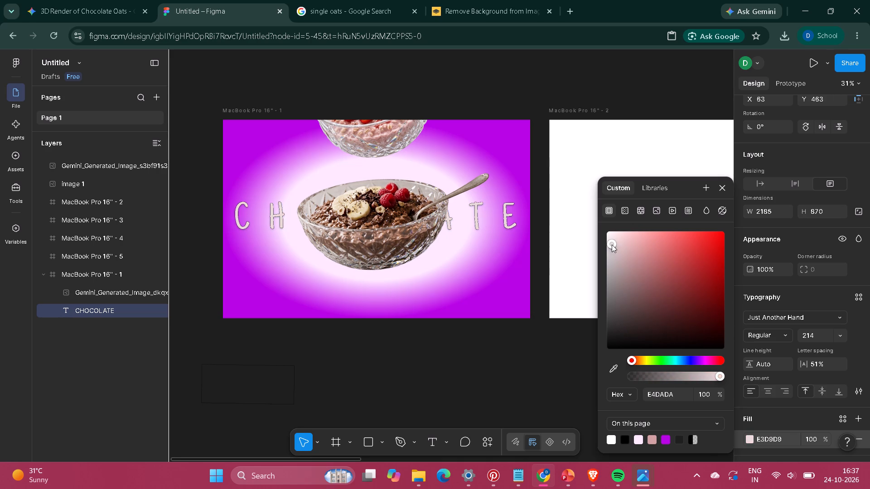
pyautogui.moveTo(612, 244); pyautogui.dragTo(639, 230)
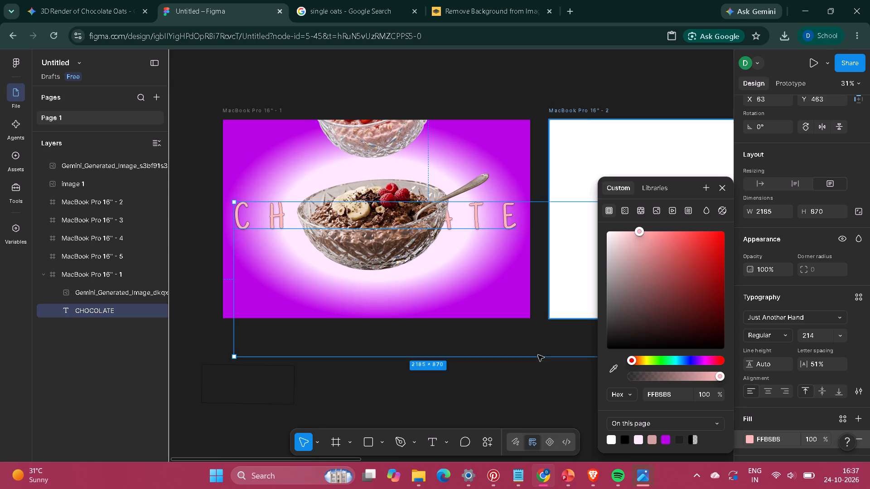
pyautogui.doubleClick(447, 391)
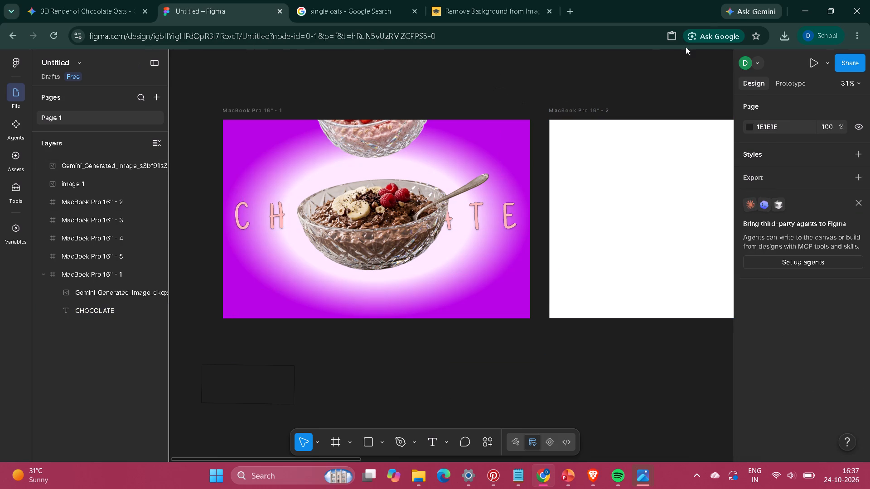
# Copy the downloaded background-removed strawberry bowl PNG from Photos and paste it into the MacBook Pro 16" - 1 frame in Figma.
pyautogui.click(783, 30)
pyautogui.hscroll(1, 570, 253)
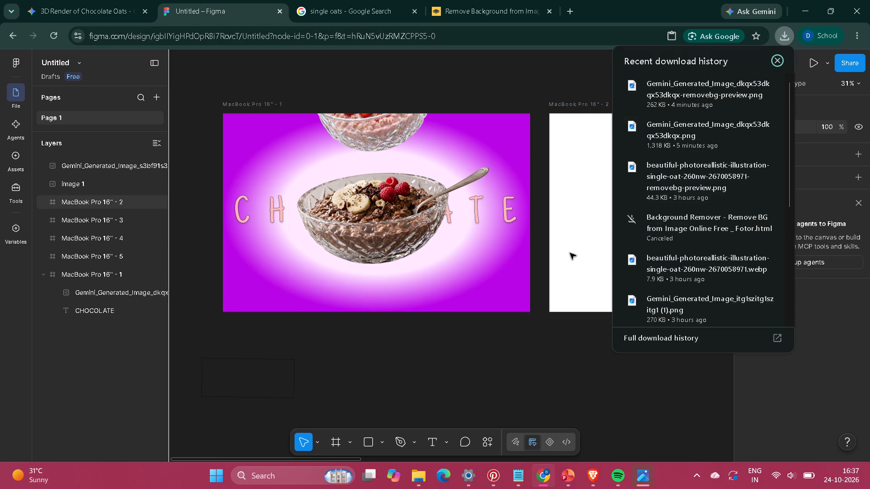
pyautogui.hscroll(1, 570, 253)
pyautogui.click(746, 96)
pyautogui.doubleClick(746, 96)
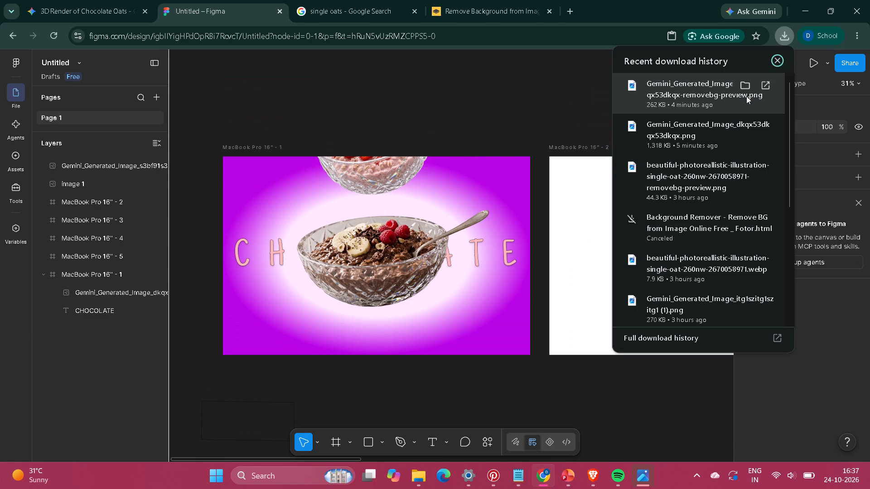
pyautogui.click(680, 106)
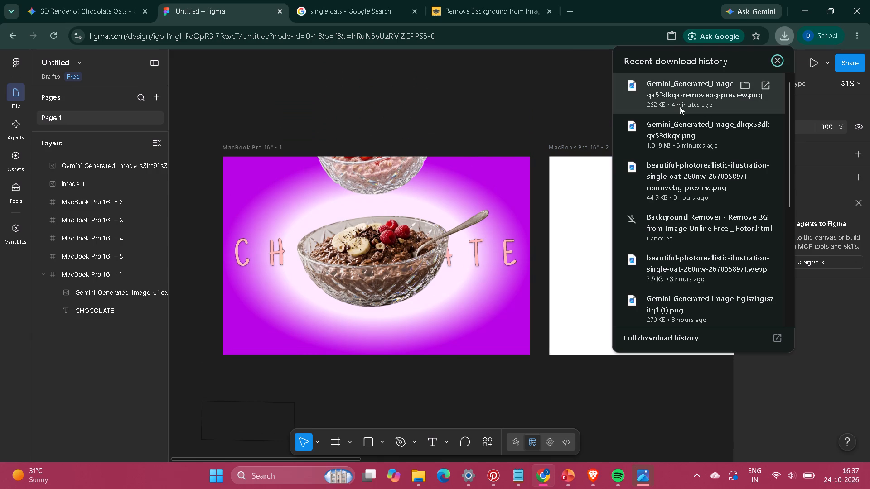
pyautogui.click(674, 105)
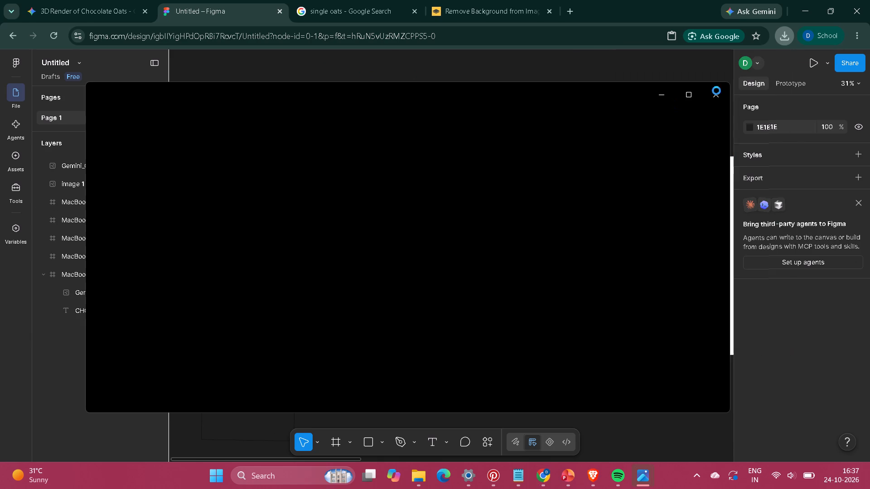
pyautogui.hotkey('ctrl', 'c')
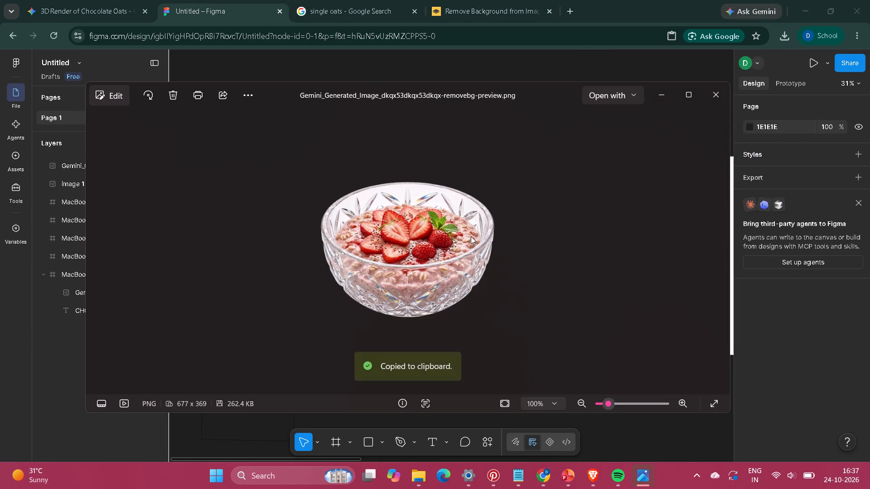
pyautogui.click(658, 92)
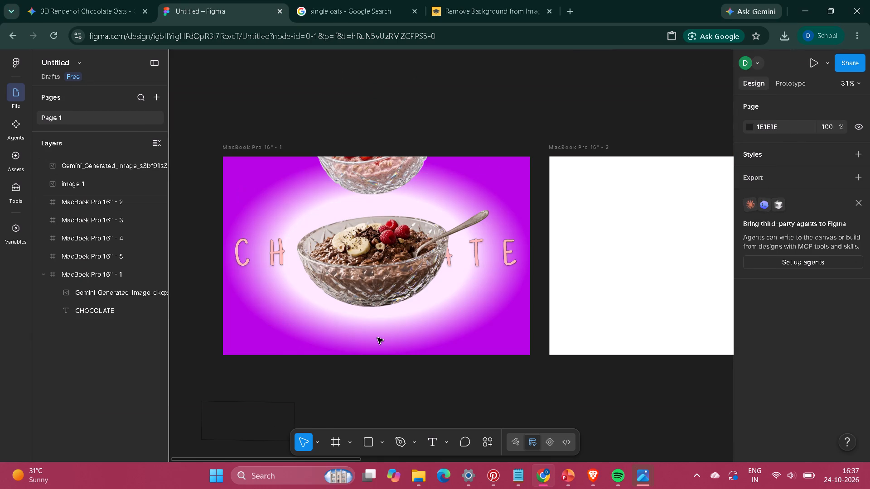
pyautogui.hotkey('ctrl', 'v')
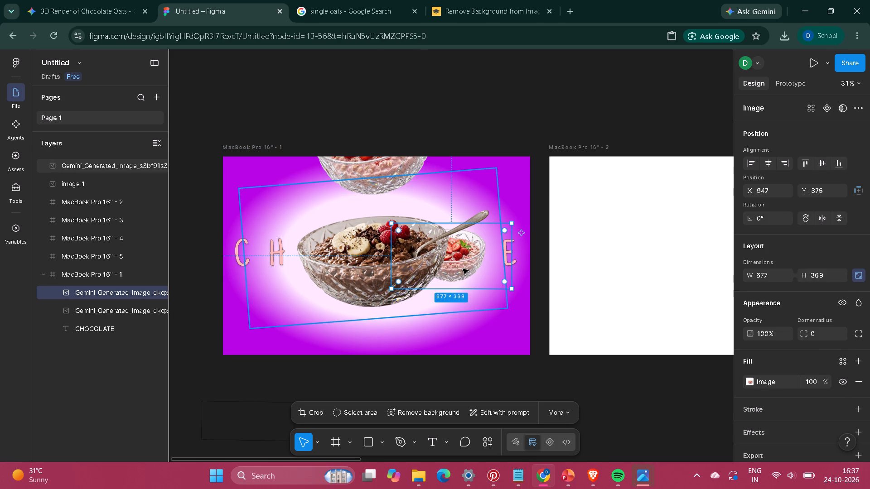
# Move the pasted strawberry bowl to the frame's bottom edge below the chocolate bowl and enlarge it to about 1143 × 623.
pyautogui.moveTo(464, 267); pyautogui.dragTo(393, 352)
pyautogui.moveTo(438, 344); pyautogui.dragTo(457, 344)
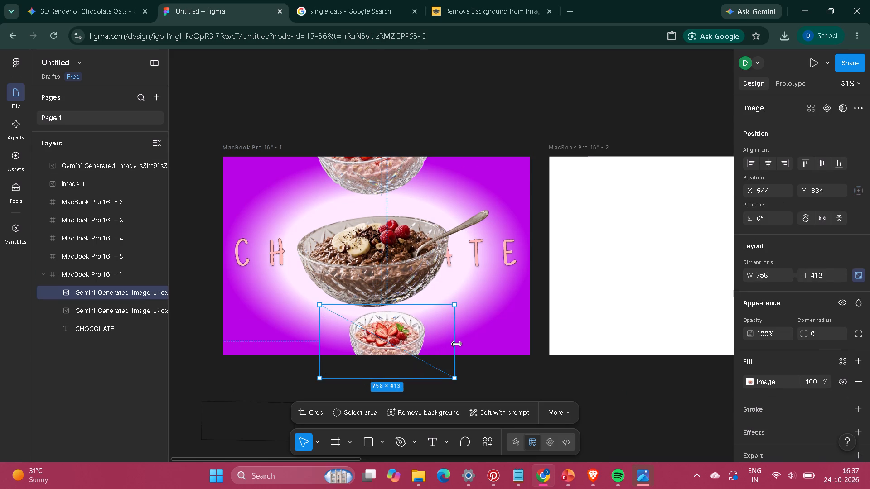
pyautogui.moveTo(457, 344); pyautogui.dragTo(473, 345)
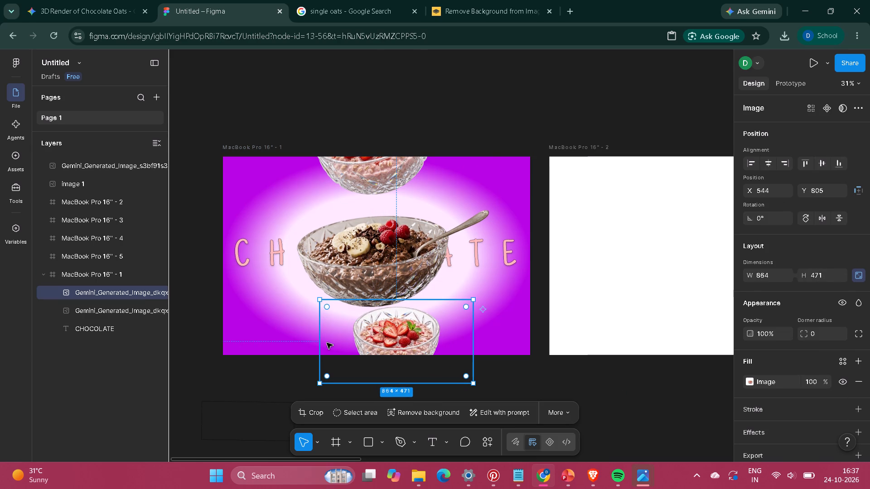
pyautogui.moveTo(321, 340); pyautogui.dragTo(276, 346)
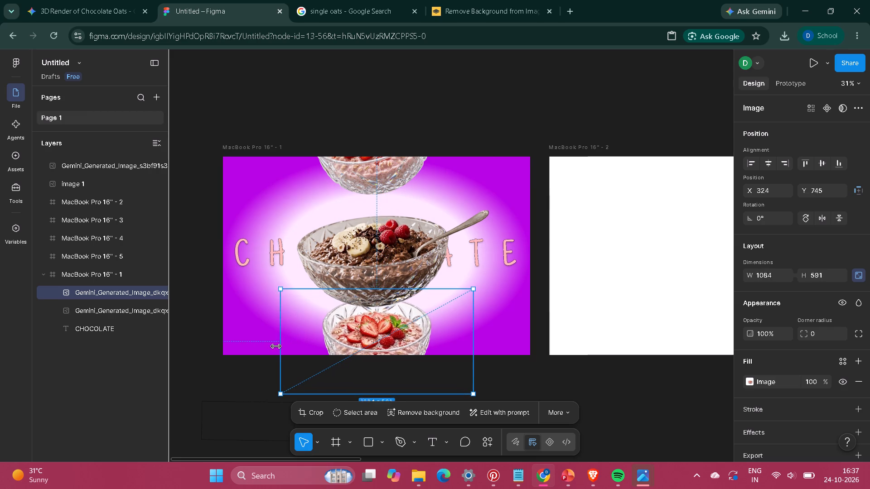
pyautogui.moveTo(276, 346); pyautogui.dragTo(272, 349)
pyautogui.moveTo(375, 340); pyautogui.dragTo(377, 358)
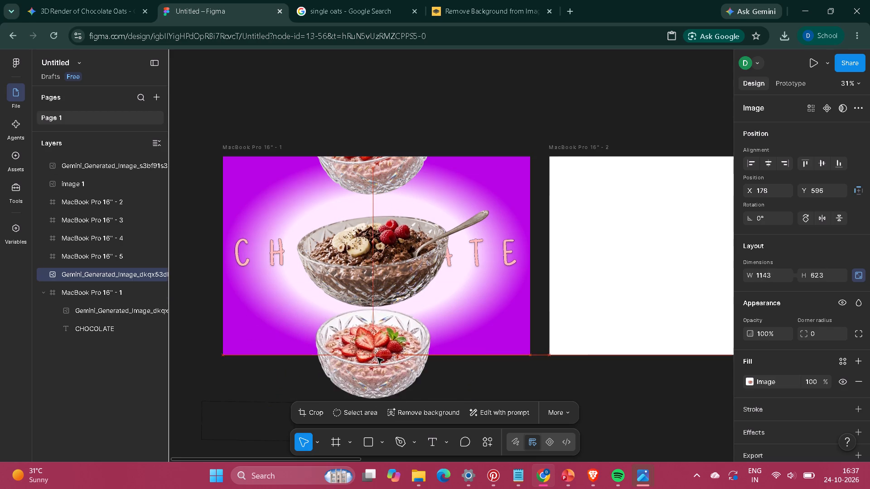
pyautogui.moveTo(377, 358); pyautogui.dragTo(380, 346)
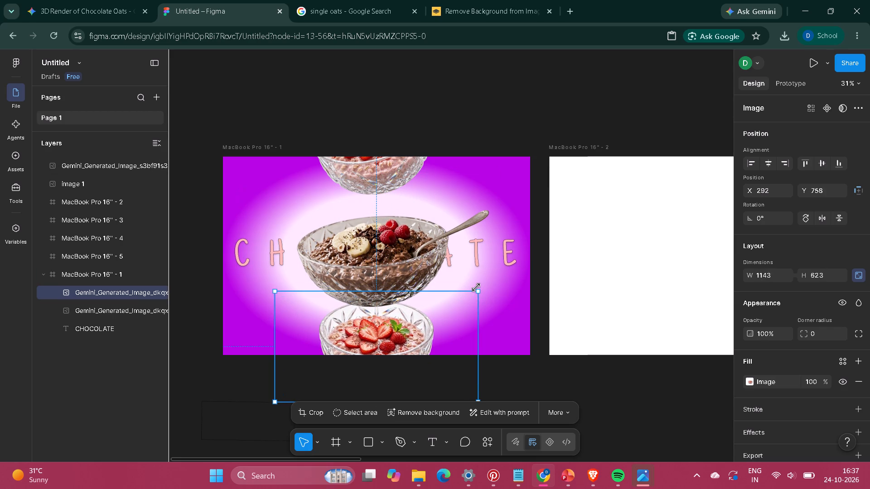
# Tilt the lower strawberry bowl about 6.72°, shrink it to about 1107 × 603, place it near X 279, Y 834, and deselect it.
pyautogui.moveTo(483, 288); pyautogui.dragTo(474, 275)
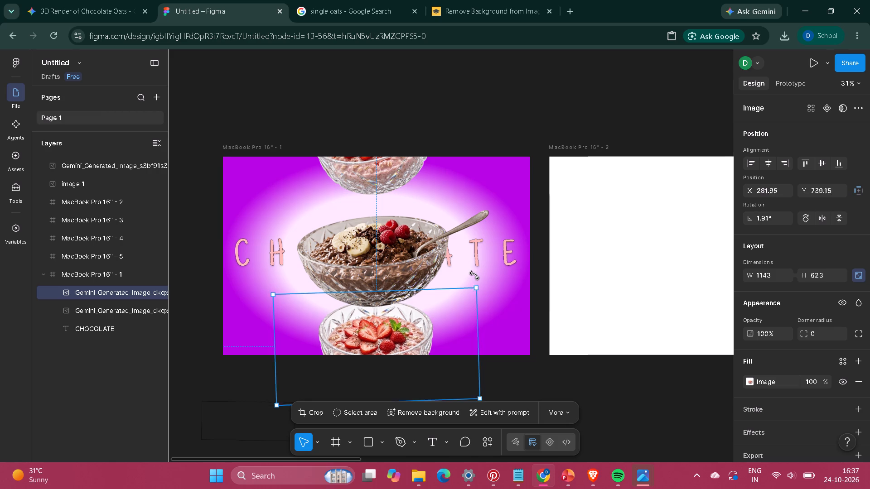
pyautogui.moveTo(474, 275); pyautogui.dragTo(470, 279)
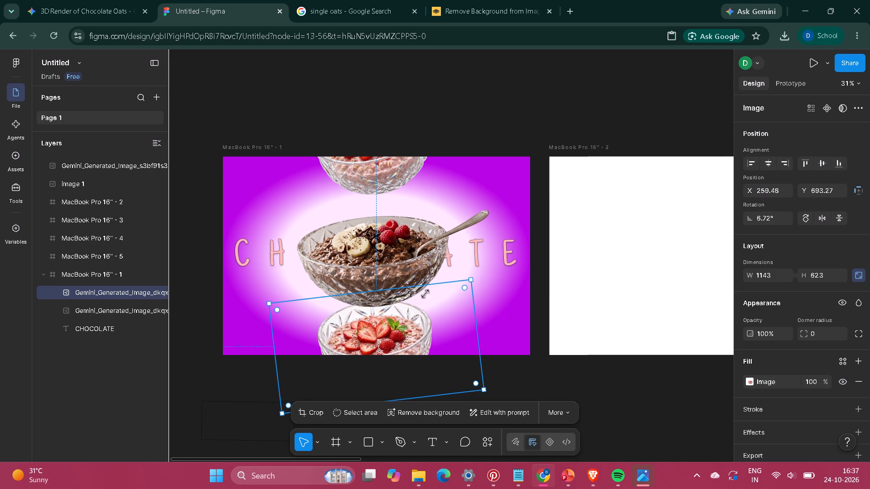
pyautogui.moveTo(368, 331); pyautogui.dragTo(365, 350)
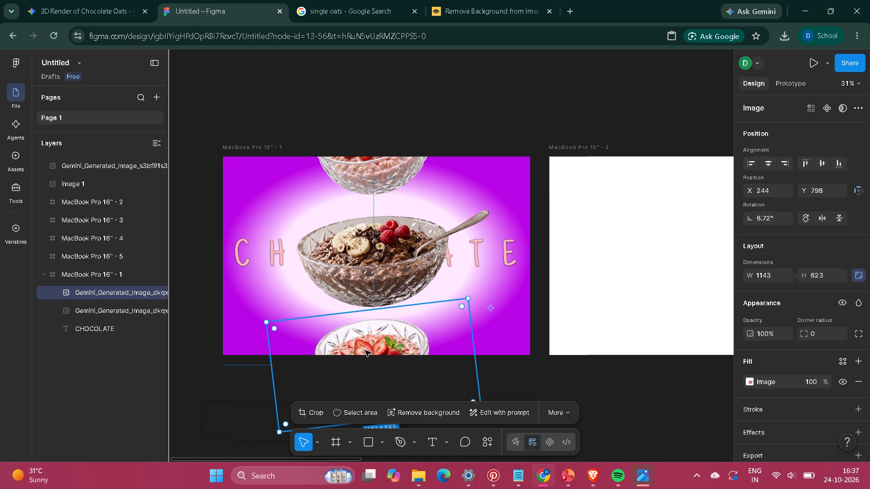
pyautogui.click(392, 340)
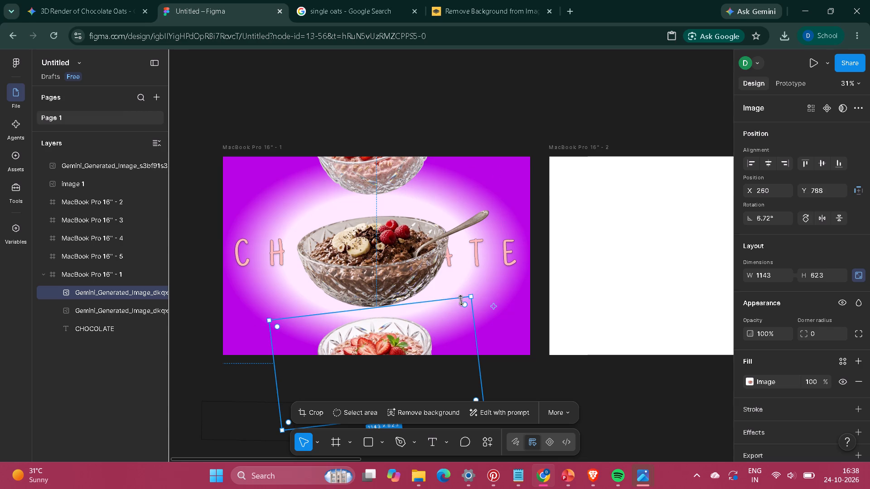
pyautogui.moveTo(474, 296); pyautogui.dragTo(465, 302)
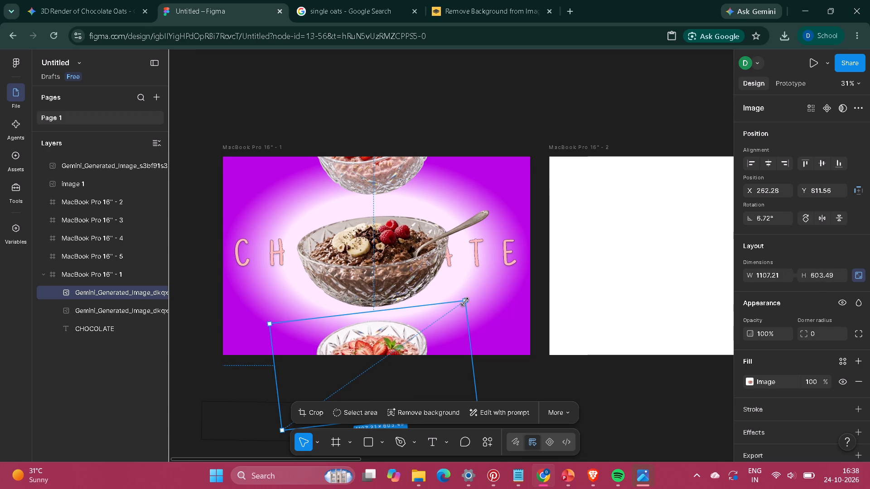
pyautogui.click(391, 336)
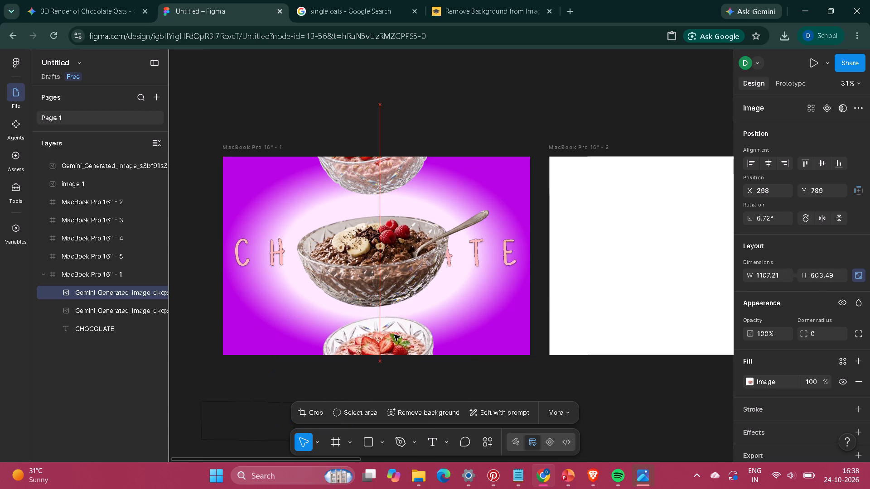
pyautogui.click(503, 367)
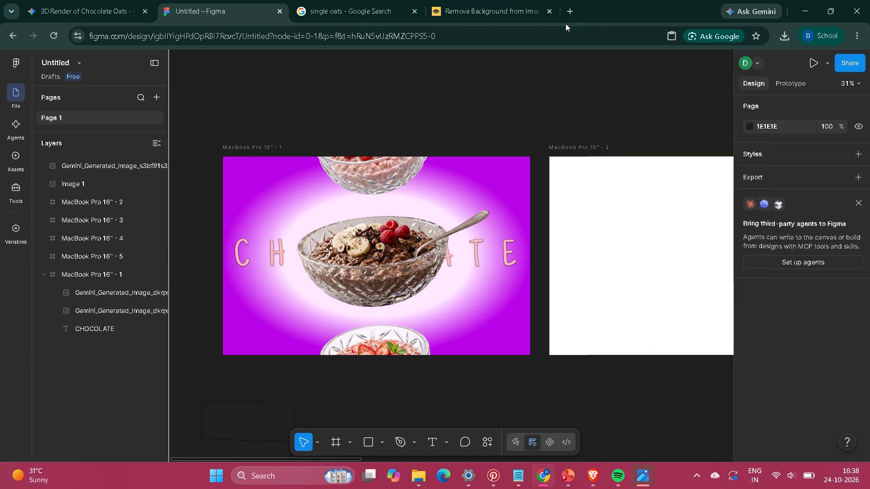
# Open a new browser tab.
pyautogui.click(574, 8)
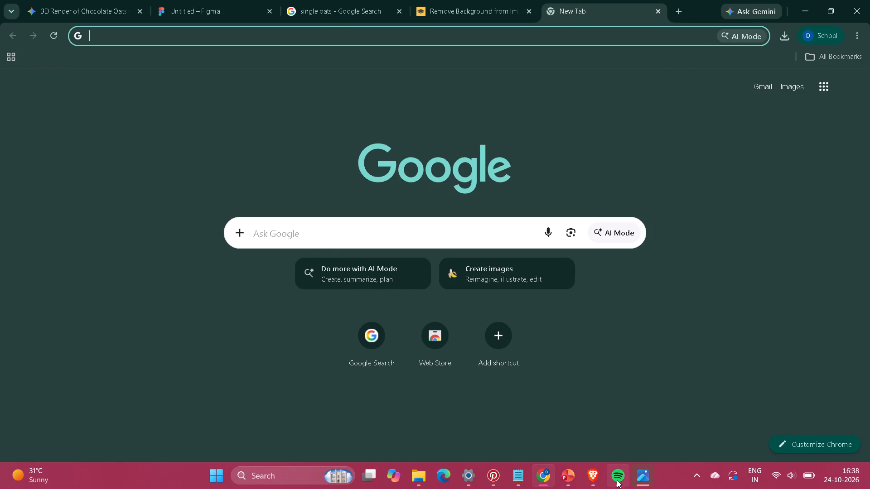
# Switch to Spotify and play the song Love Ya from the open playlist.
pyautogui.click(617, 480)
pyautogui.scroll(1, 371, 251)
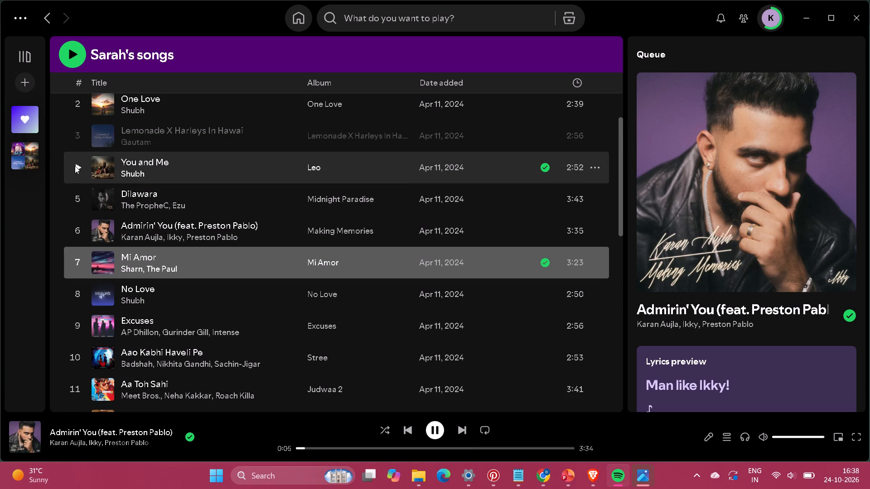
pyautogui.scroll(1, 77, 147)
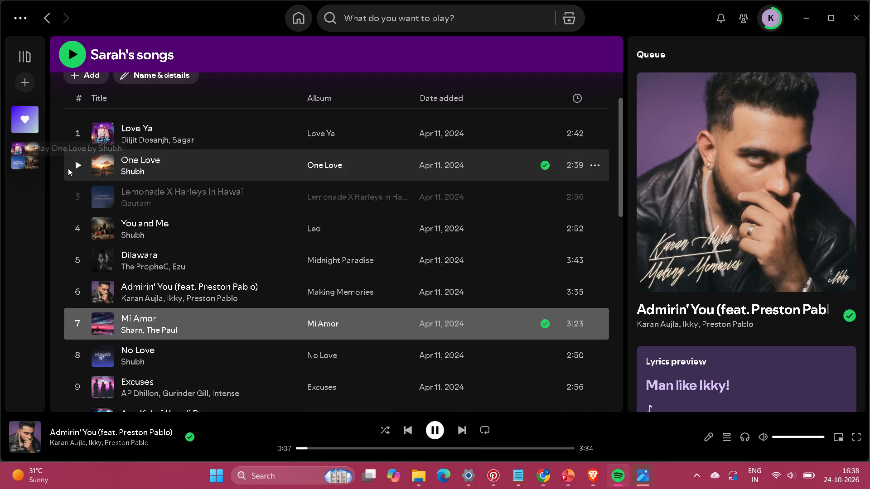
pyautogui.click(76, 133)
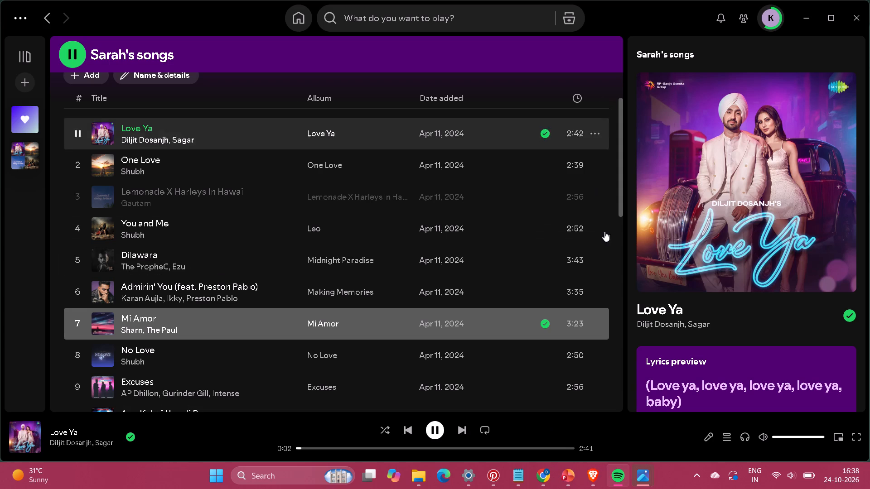
# Return to Chrome and search Google for leaves, showing image results.
pyautogui.click(537, 485)
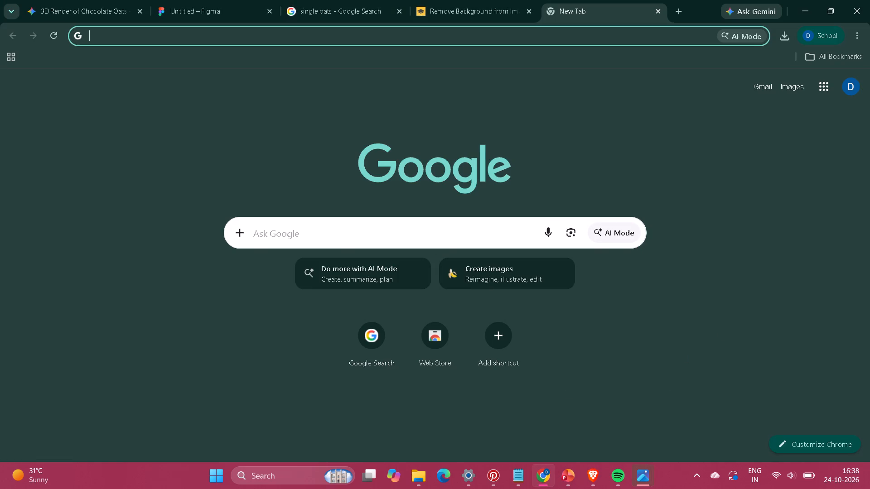
pyautogui.click(496, 232)
pyautogui.write('leaves')
pyautogui.press('space')
pyautogui.press('Return')
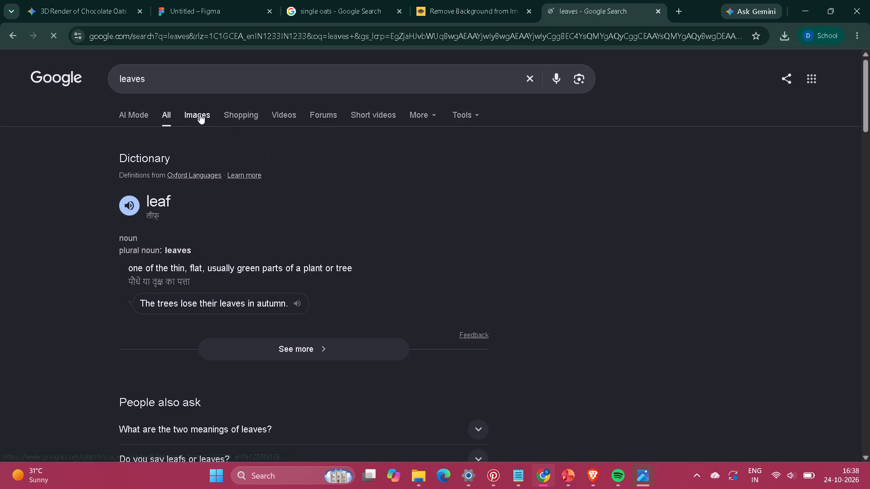
pyautogui.click(200, 114)
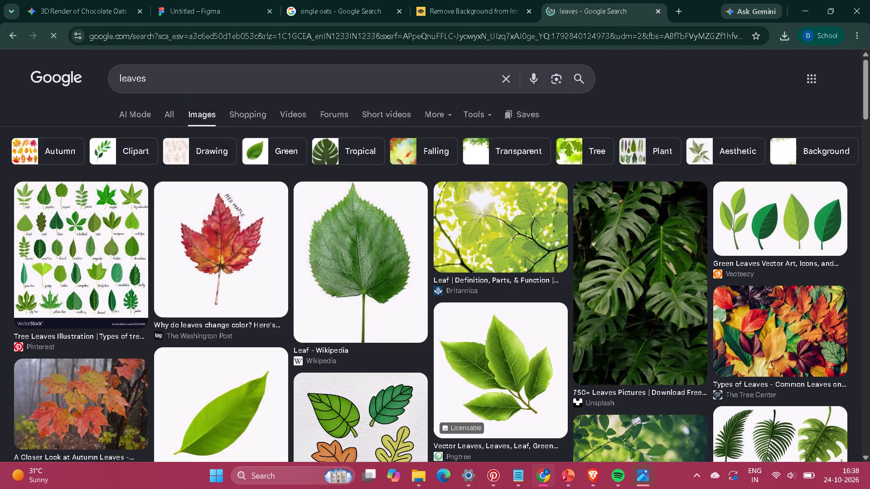
# Refine the image search to 3d leaves.
pyautogui.click(128, 75)
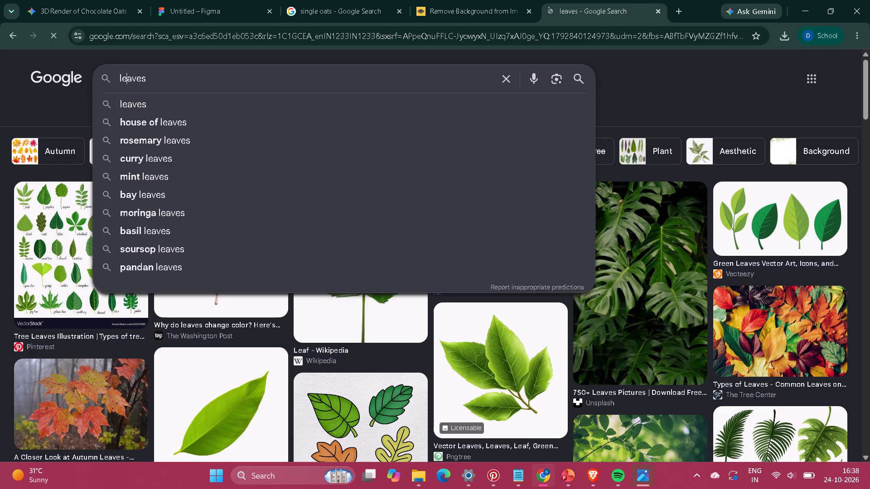
pyautogui.press('Left')
pyautogui.press('Left')
pyautogui.write('3d')
pyautogui.press('space')
pyautogui.press('Return')
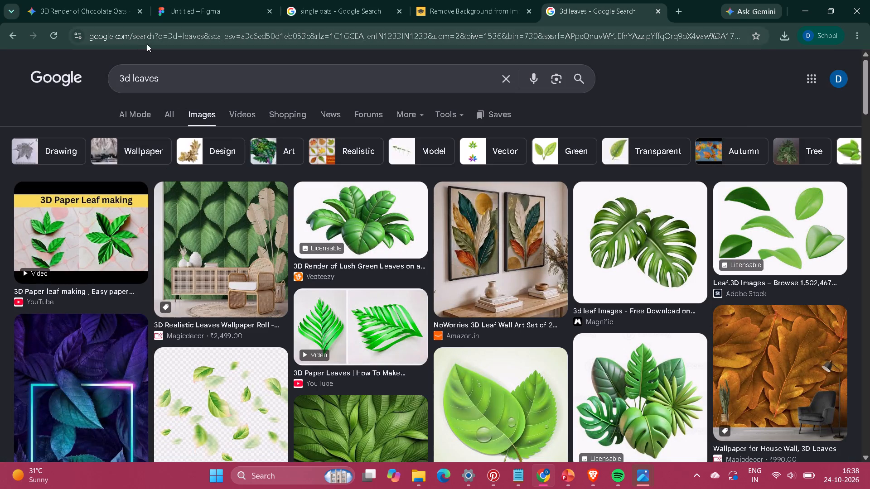
# Change the image search back to leaves and look through the results for a usable leaf picture.
pyautogui.click(134, 77)
pyautogui.press('BackSpace')
pyautogui.press('BackSpace')
pyautogui.press('BackSpace')
pyautogui.press('BackSpace')
pyautogui.press('BackSpace')
pyautogui.press('BackSpace')
pyautogui.press('BackSpace')
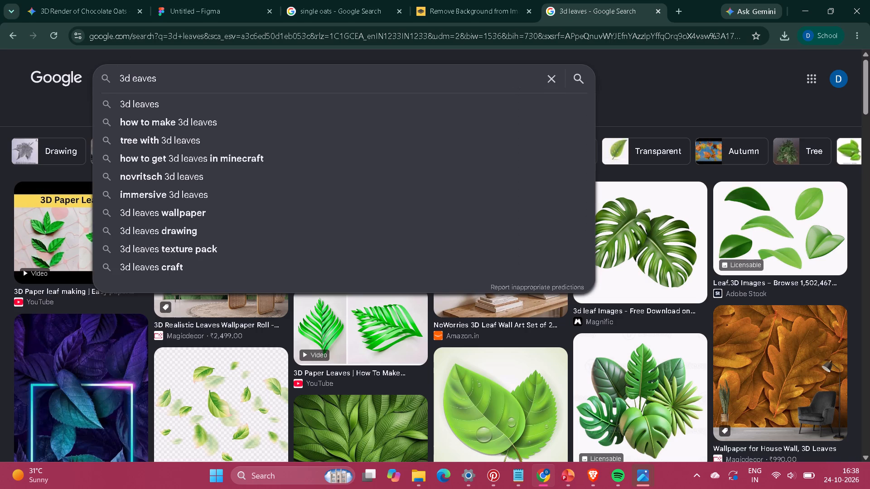
pyautogui.press('l')
pyautogui.press('Return')
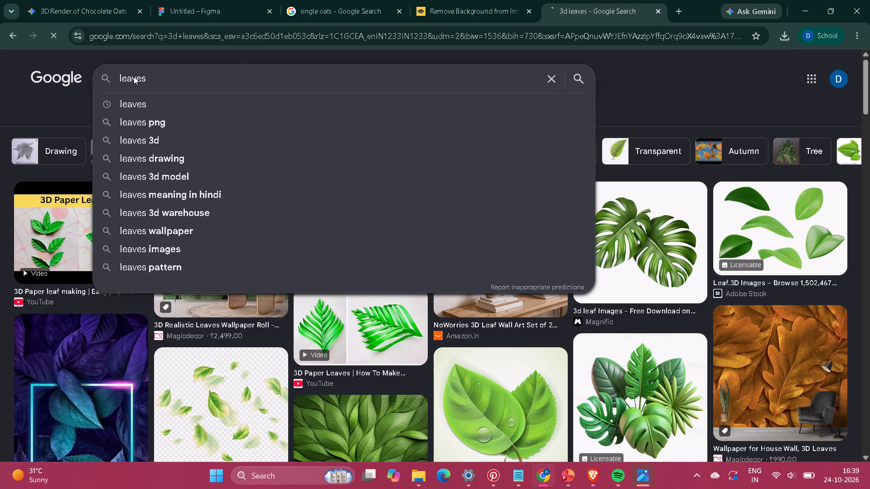
pyautogui.scroll(-4, 163, 159)
pyautogui.scroll(1, 163, 159)
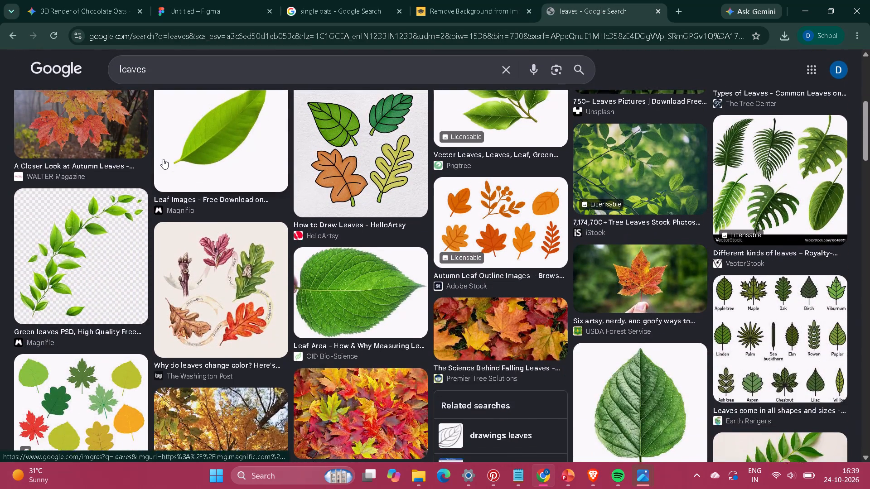
pyautogui.scroll(3, 163, 159)
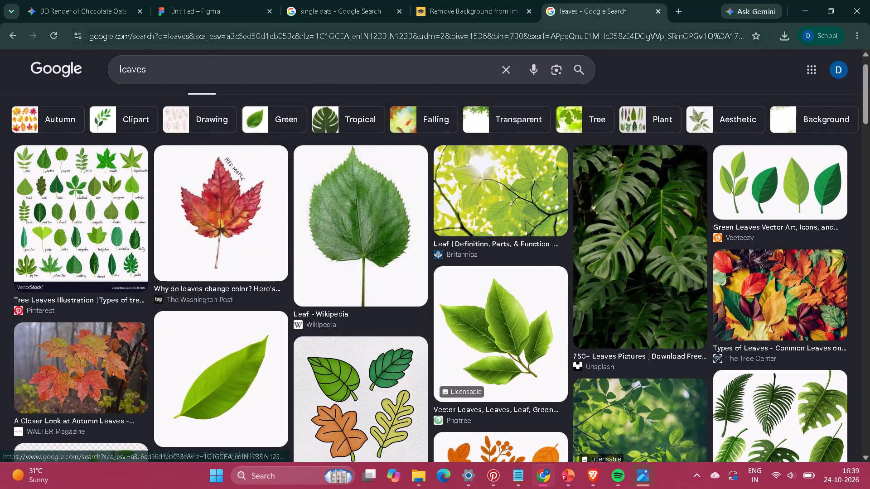
# Search Google images for chocolate piece and preview the iStock milk chocolate pieces result.
pyautogui.moveTo(201, 73); pyautogui.dragTo(88, 91)
pyautogui.press('BackSpace')
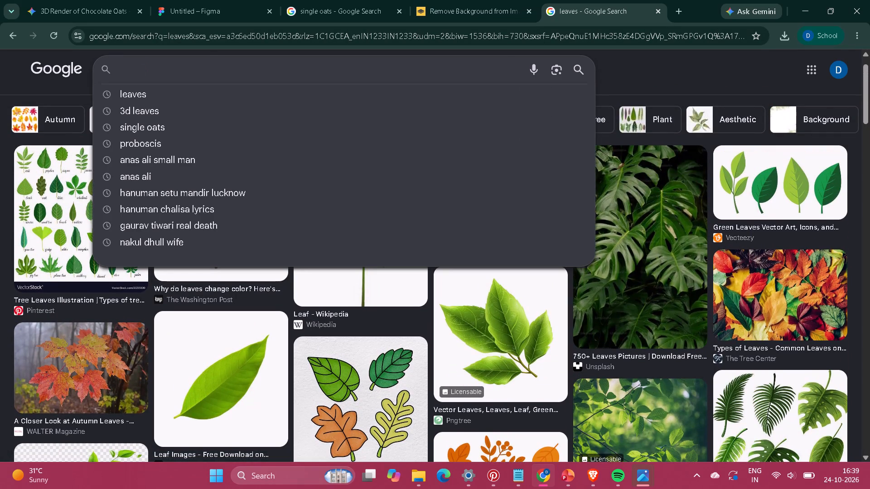
pyautogui.write('chocolate piece')
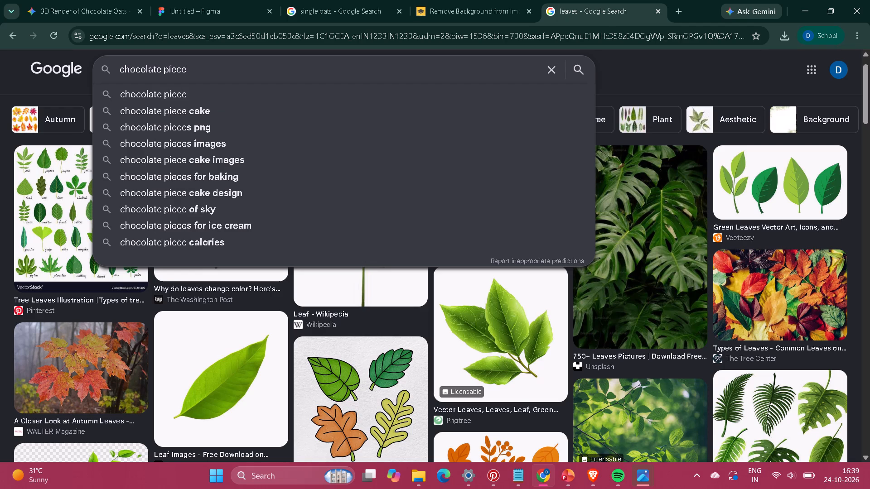
pyautogui.press('Return')
pyautogui.scroll(-1, 190, 195)
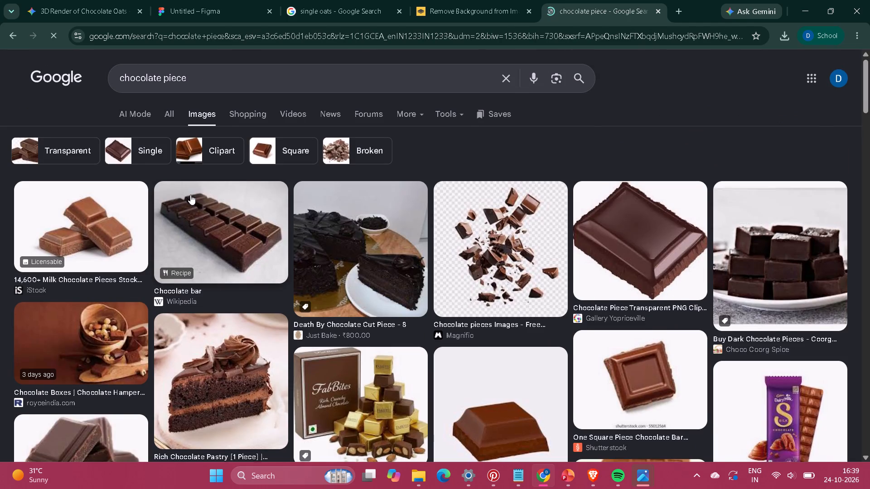
pyautogui.scroll(-1, 190, 195)
pyautogui.click(118, 215)
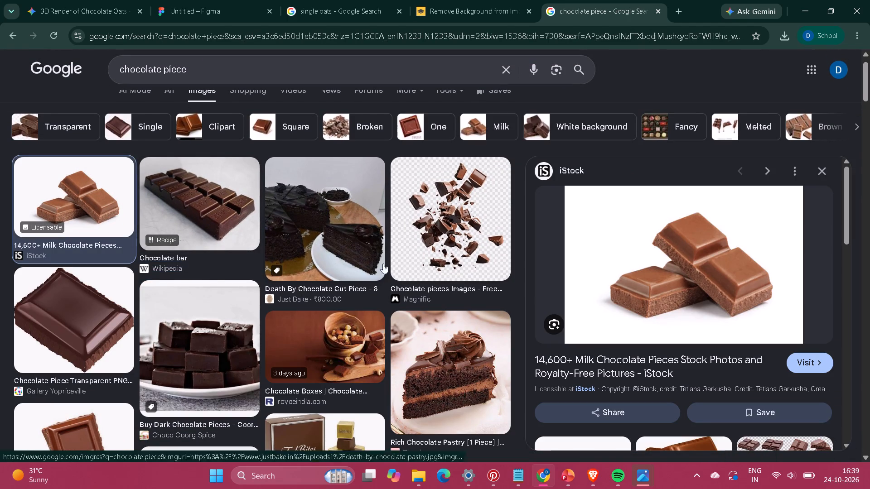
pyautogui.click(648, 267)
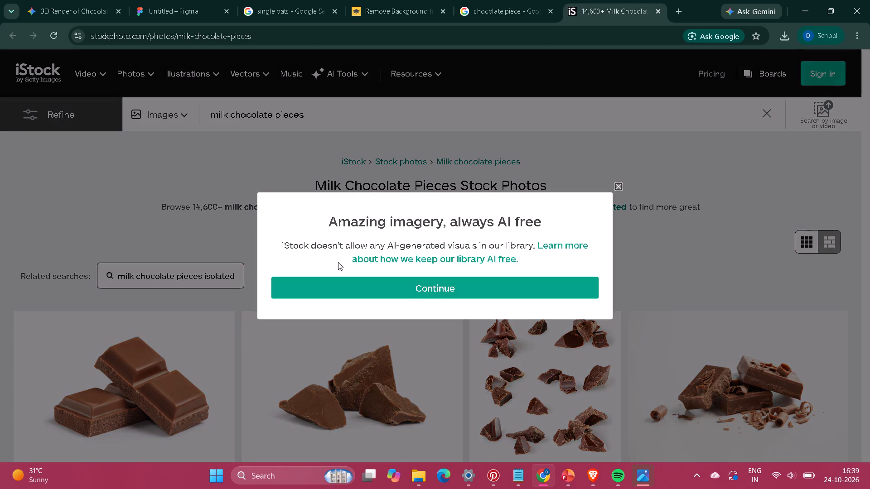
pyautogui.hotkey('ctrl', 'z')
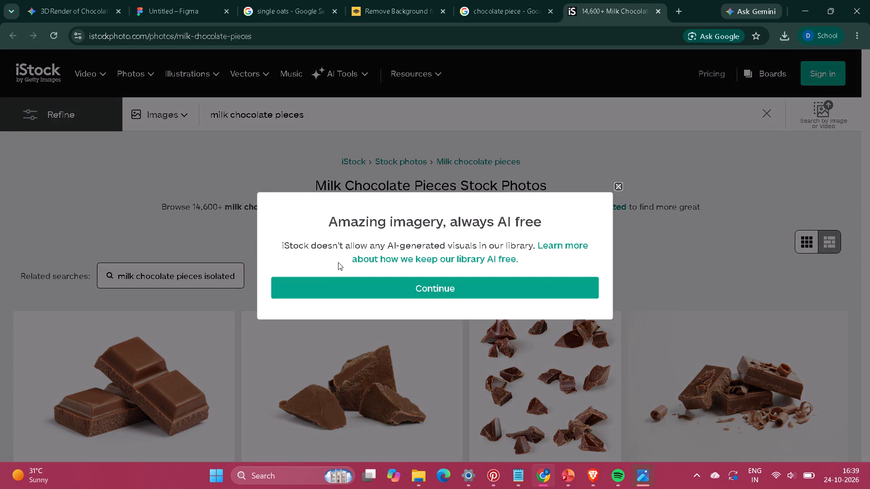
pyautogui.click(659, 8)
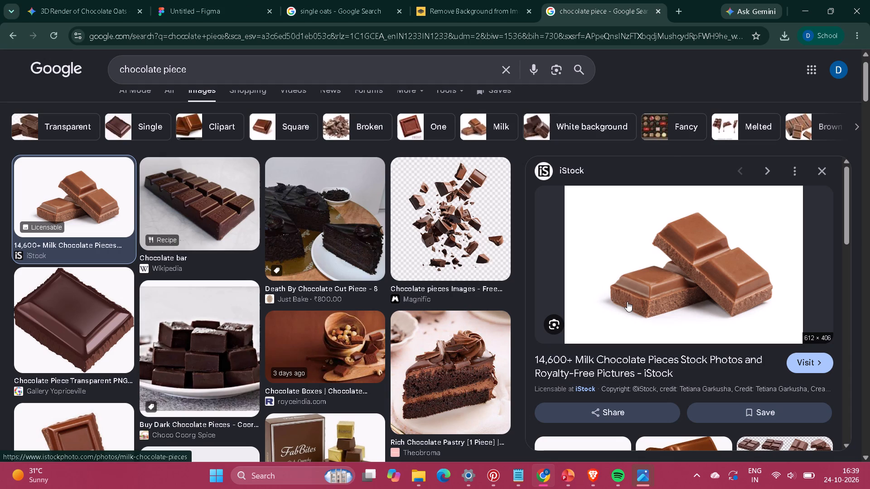
# Copy the previewed milk chocolate picture and switch to the open remove.bg page.
pyautogui.rightClick(627, 302)
pyautogui.click(728, 227)
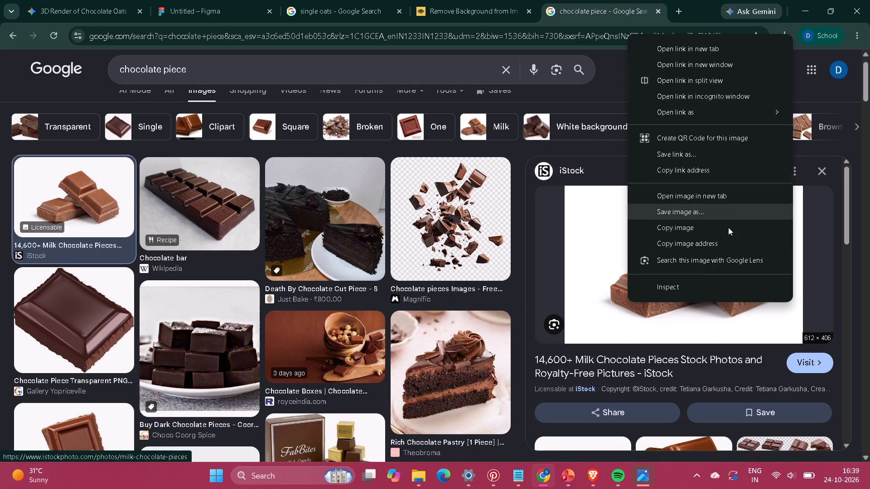
pyautogui.click(476, 1)
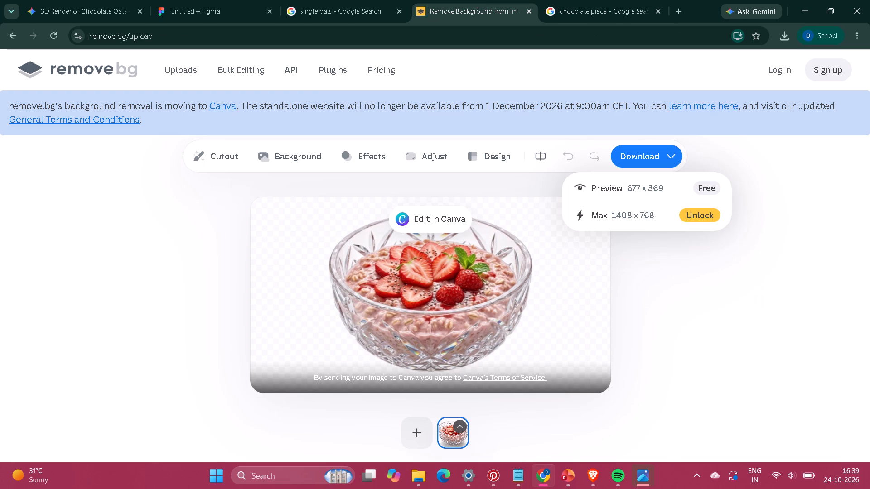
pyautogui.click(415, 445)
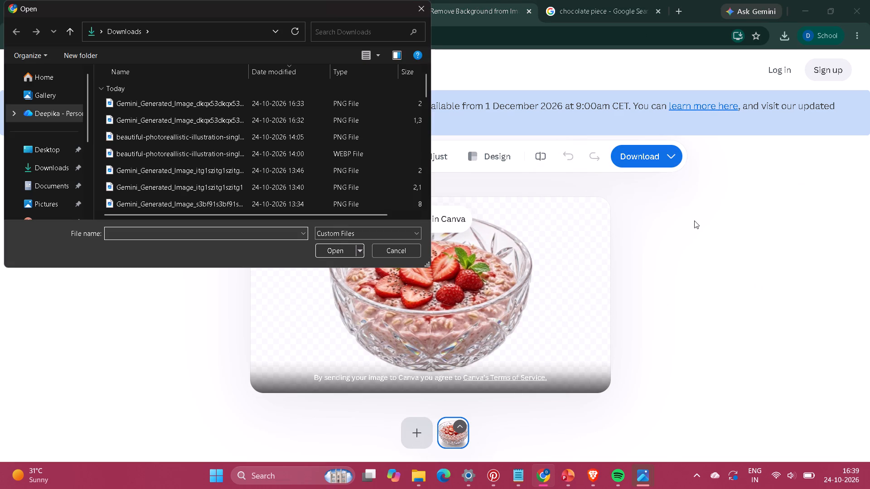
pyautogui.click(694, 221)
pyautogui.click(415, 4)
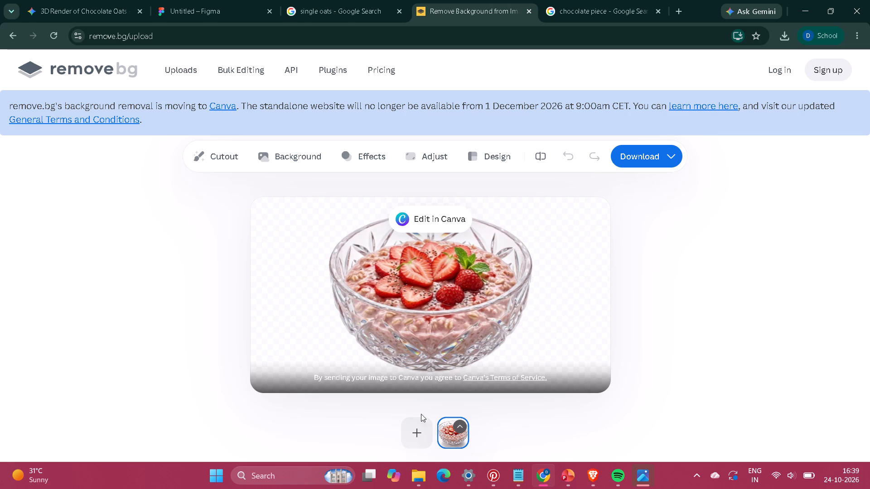
# Replace the strawberry bowl in remove.bg with the copied chocolate picture and download its free 612 x 406 preview without background.
pyautogui.click(452, 434)
pyautogui.click(449, 399)
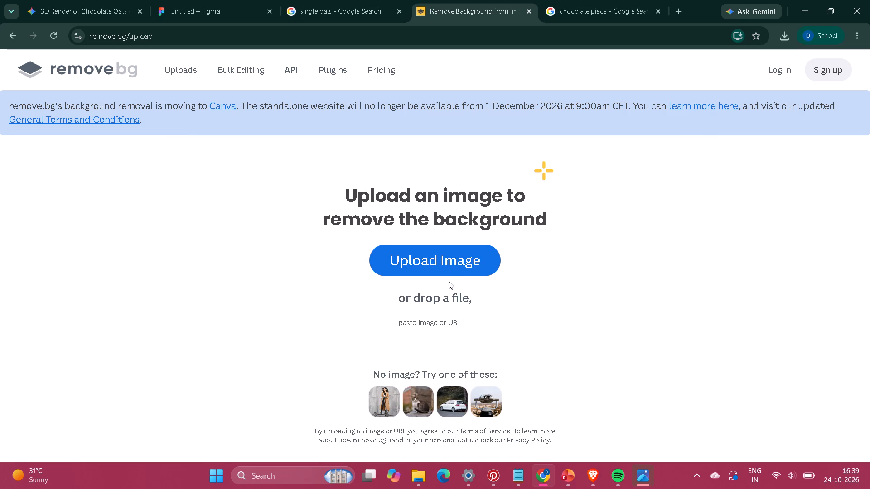
pyautogui.hotkey('ctrl', 'v')
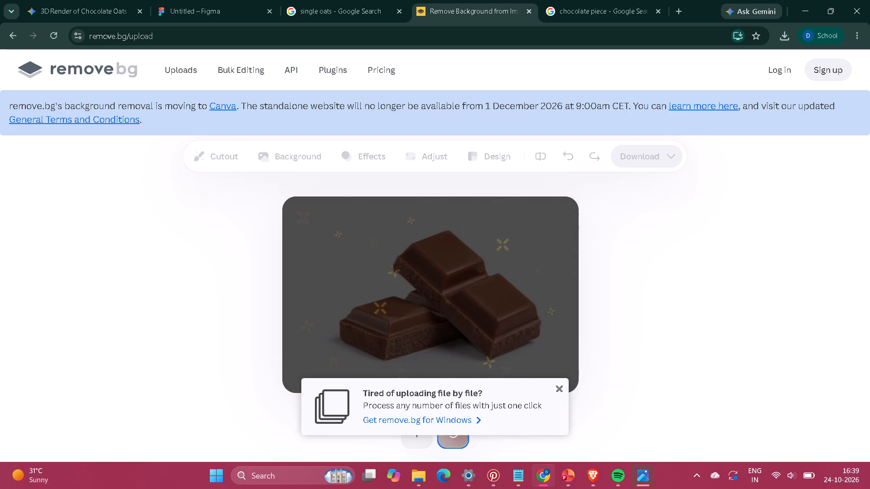
pyautogui.click(561, 391)
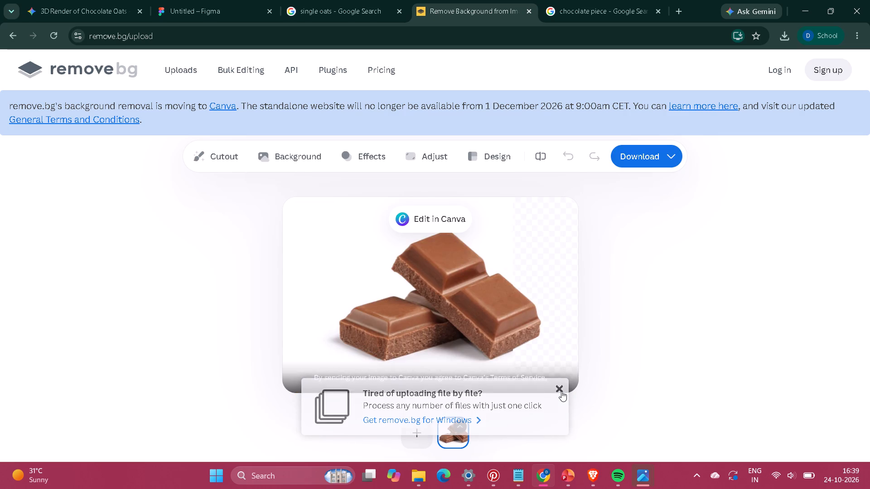
pyautogui.click(649, 164)
pyautogui.click(677, 193)
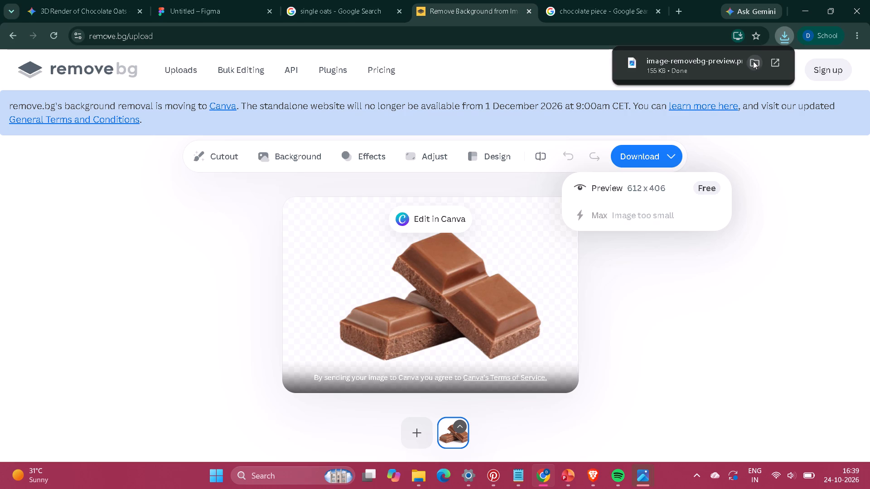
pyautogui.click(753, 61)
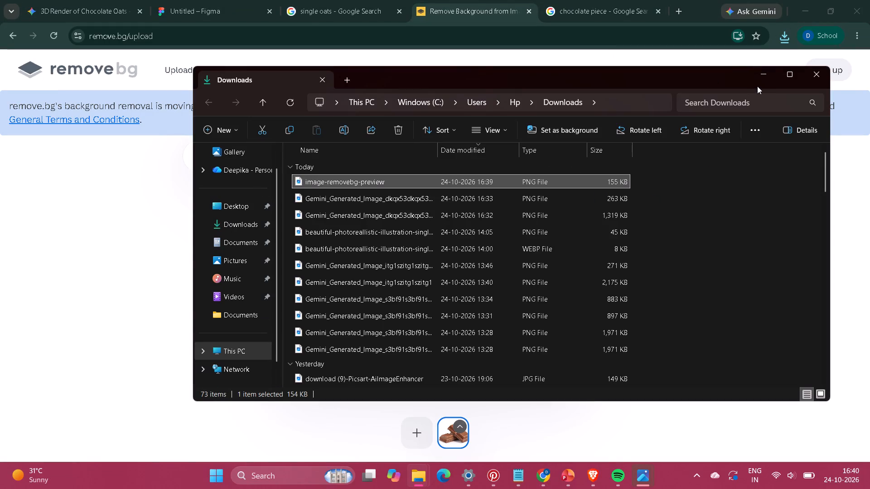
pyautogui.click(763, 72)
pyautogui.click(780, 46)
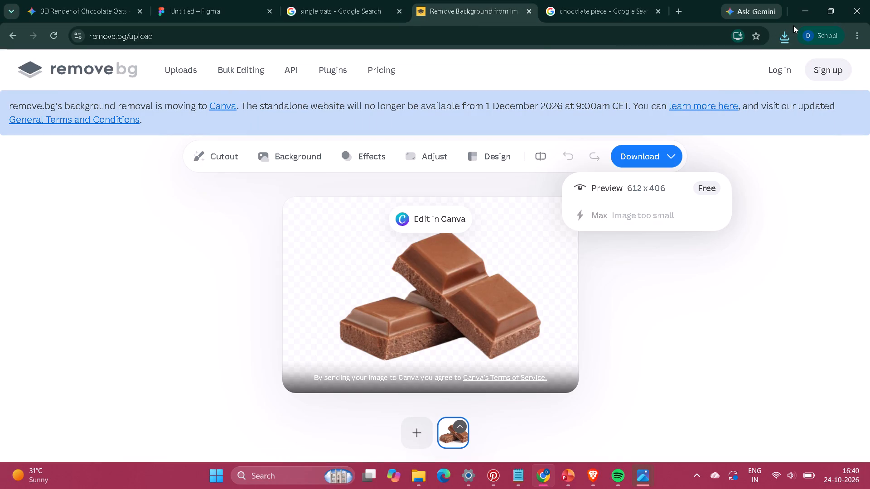
# Open the downloaded image-removebg-preview.png in Photos, copy it and paste it into the chocolate frame in Figma.
pyautogui.click(788, 36)
pyautogui.doubleClick(691, 76)
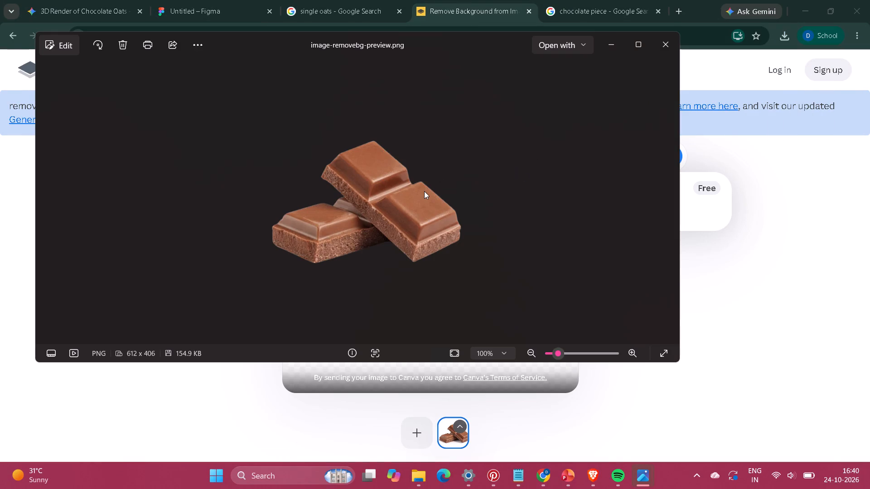
pyautogui.hotkey('ctrl', 'c')
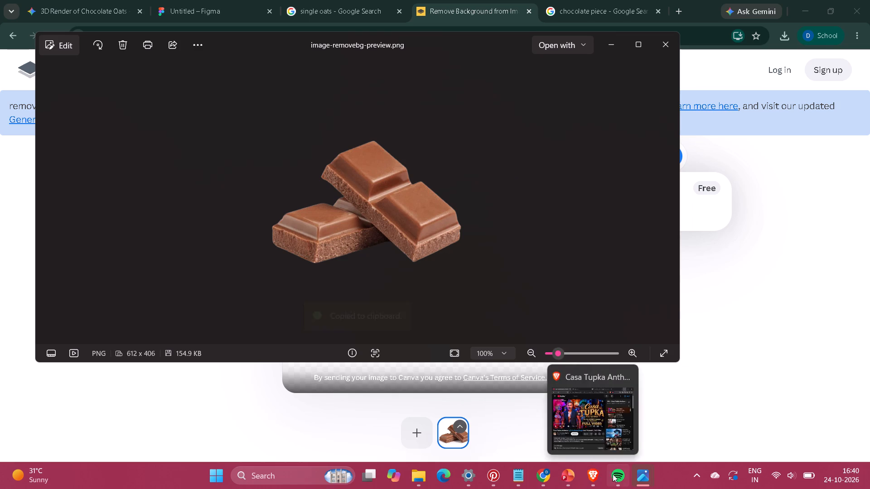
pyautogui.click(552, 479)
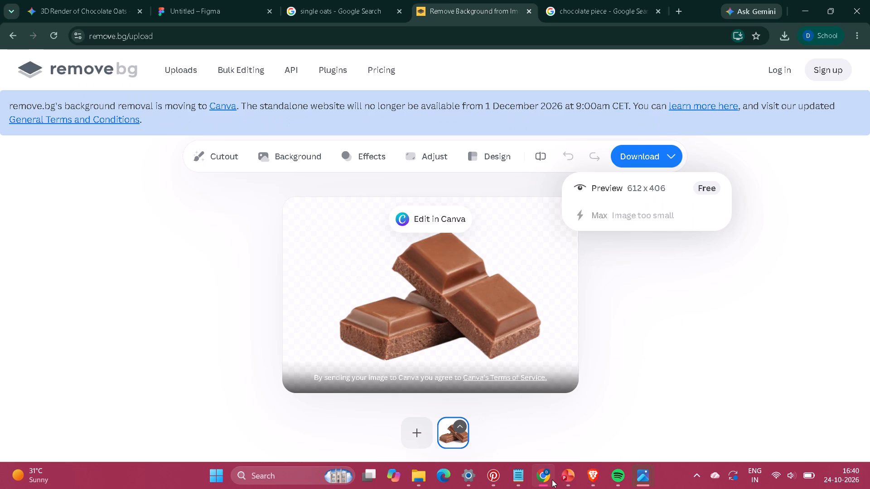
pyautogui.click(192, 12)
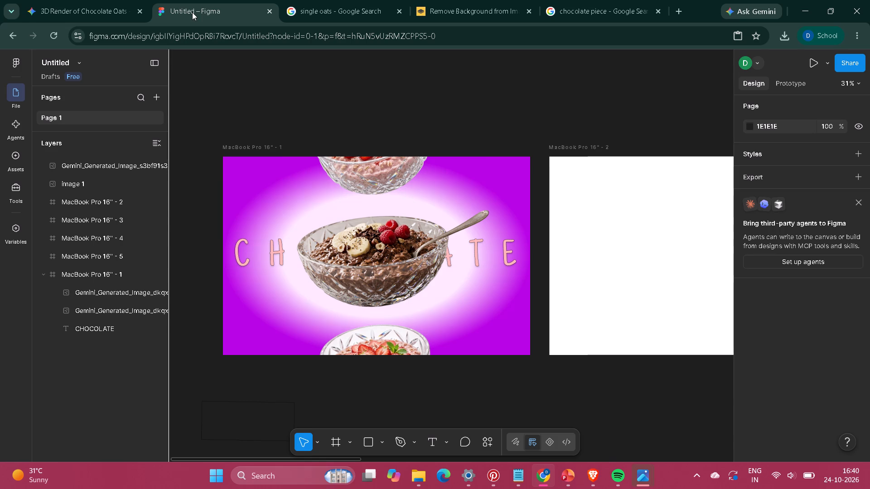
pyautogui.hotkey('ctrl', 'v')
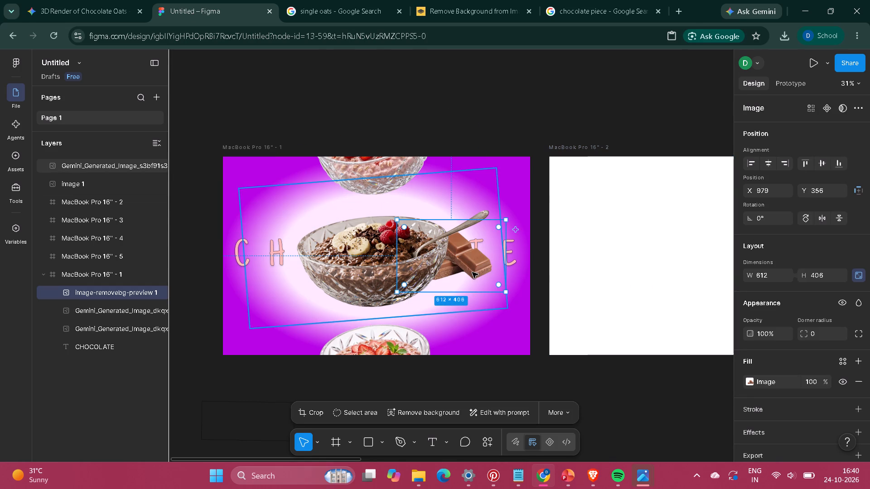
# Place the chocolate image in the frame's top-left corner, scaled to about 381 x 253 and rotated to about -20°.
pyautogui.moveTo(472, 272); pyautogui.dragTo(294, 205)
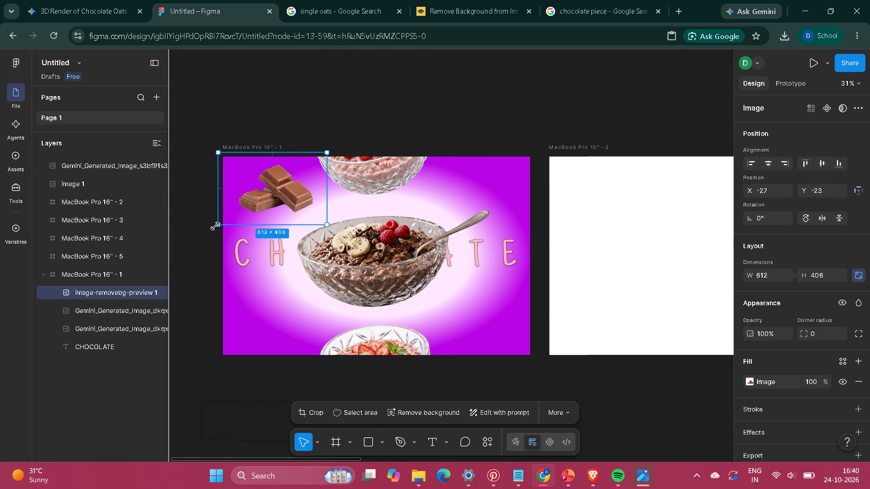
pyautogui.moveTo(216, 226); pyautogui.dragTo(251, 203)
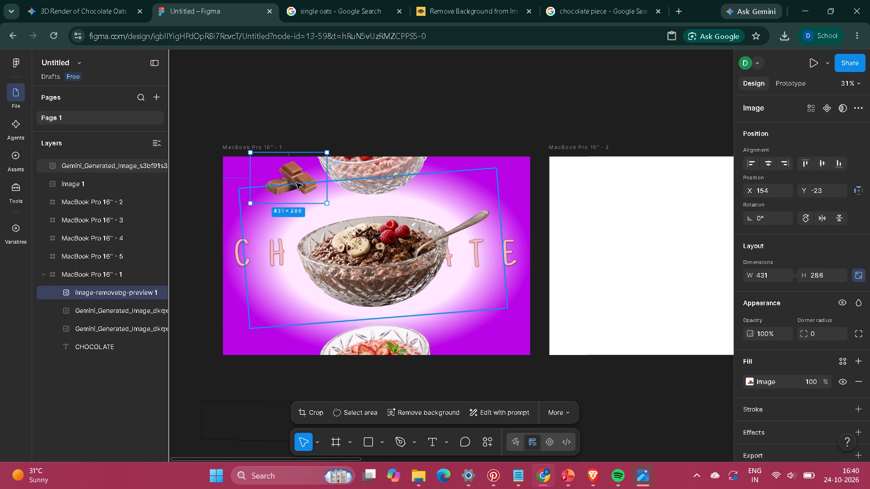
pyautogui.moveTo(295, 174); pyautogui.dragTo(268, 183)
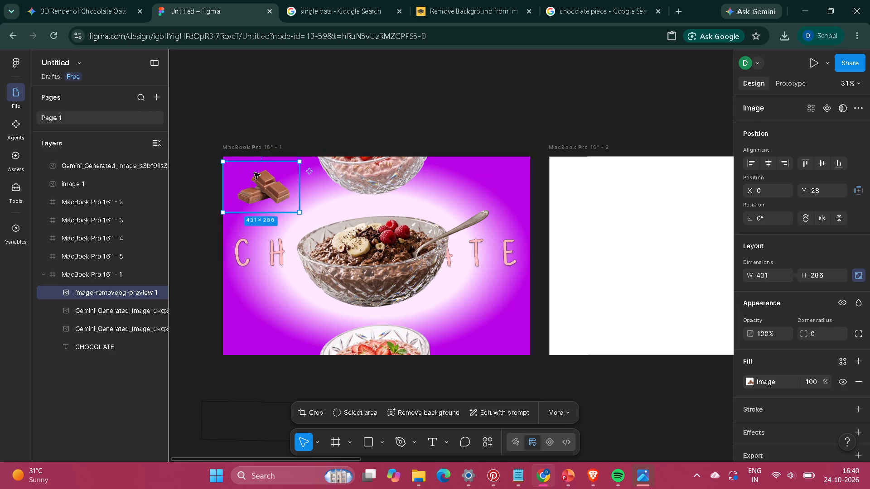
pyautogui.moveTo(221, 161); pyautogui.dragTo(245, 173)
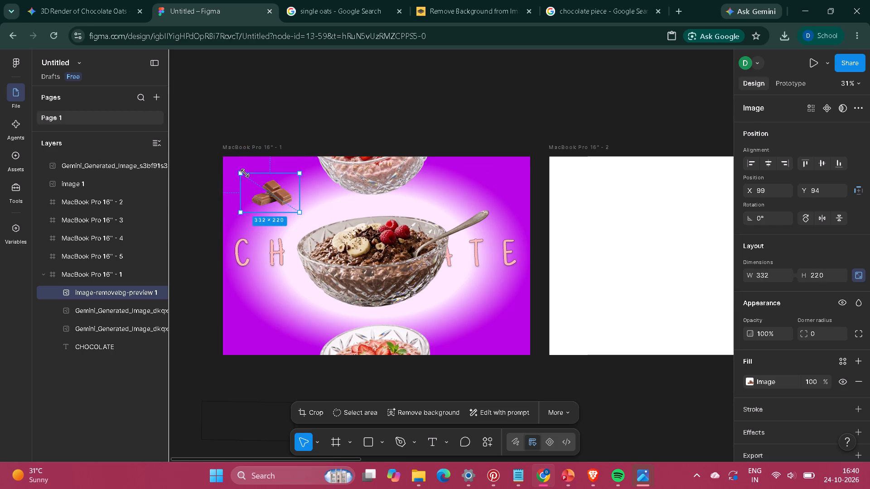
pyautogui.moveTo(245, 173); pyautogui.dragTo(243, 167)
pyautogui.moveTo(227, 162); pyautogui.dragTo(235, 151)
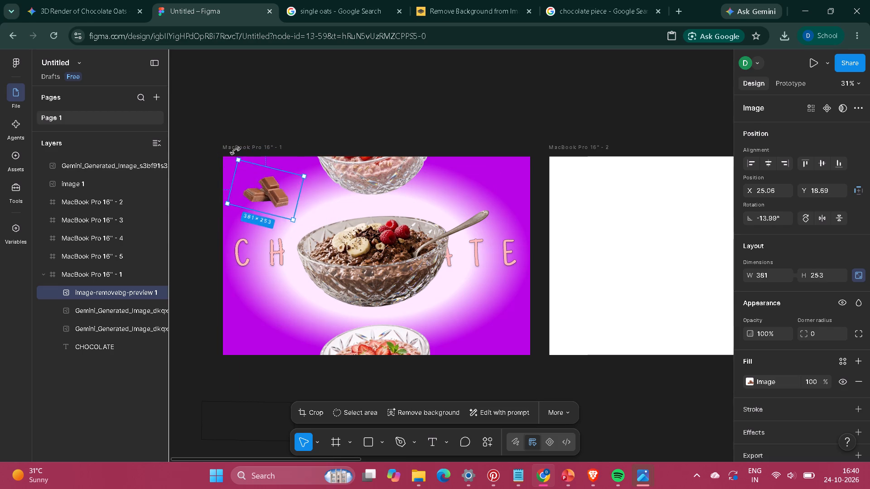
pyautogui.moveTo(235, 151); pyautogui.dragTo(238, 149)
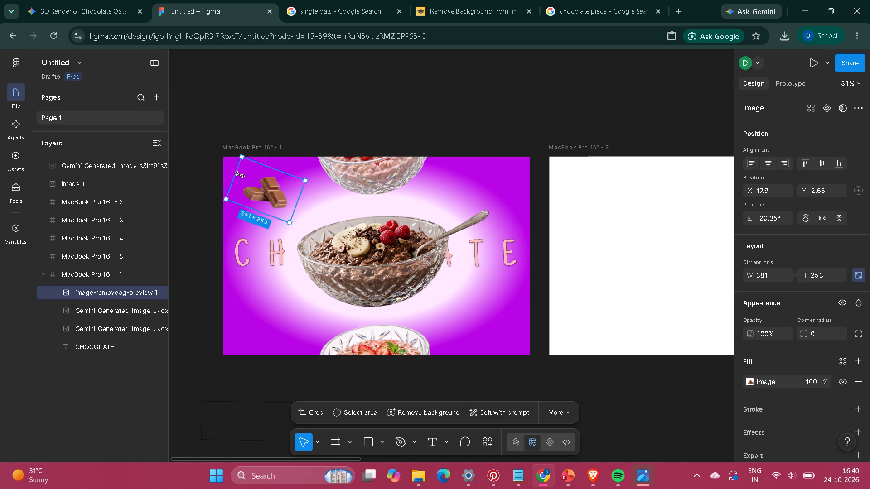
# Paste two duplicates of the rotated chocolate image into the MacBook Pro 16" - 1 frame, then deselect.
pyautogui.hotkey('ctrl', 'c')
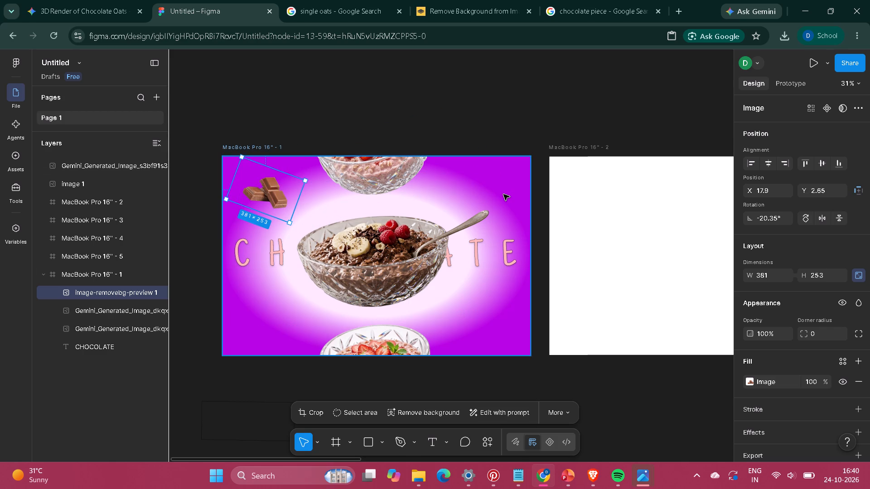
pyautogui.hotkey('ctrl', 'v')
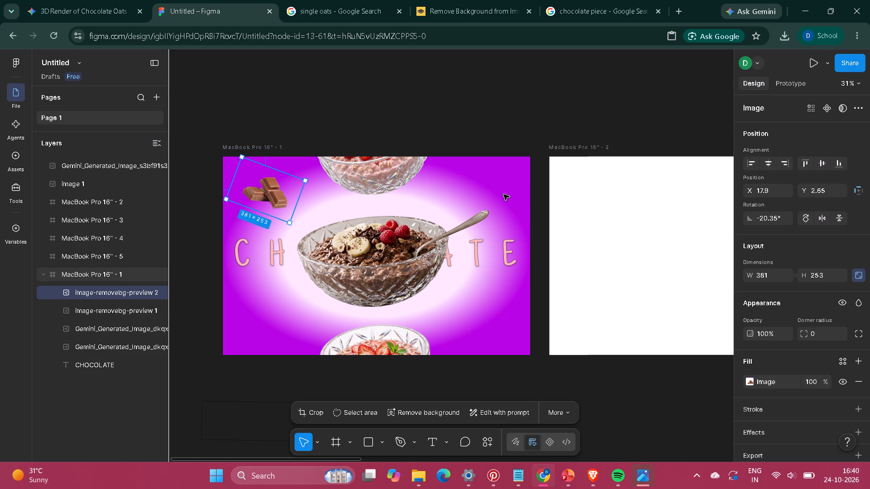
pyautogui.hotkey('ctrl', 'v')
pyautogui.click(472, 315)
pyautogui.hotkey('ctrl', 'c')
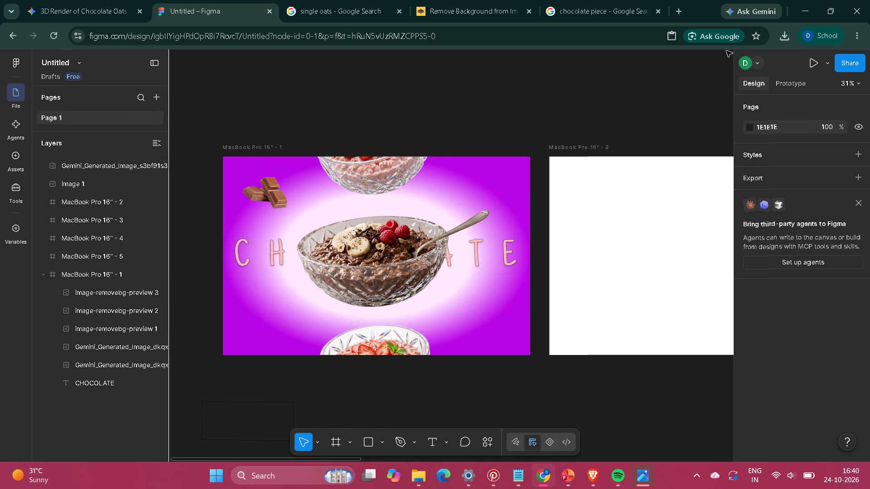
# Copy the downloaded image-removebg-preview.png in Photos and paste it at 612 x 406 into the chocolate frame's bottom-right corner in Figma.
pyautogui.click(789, 37)
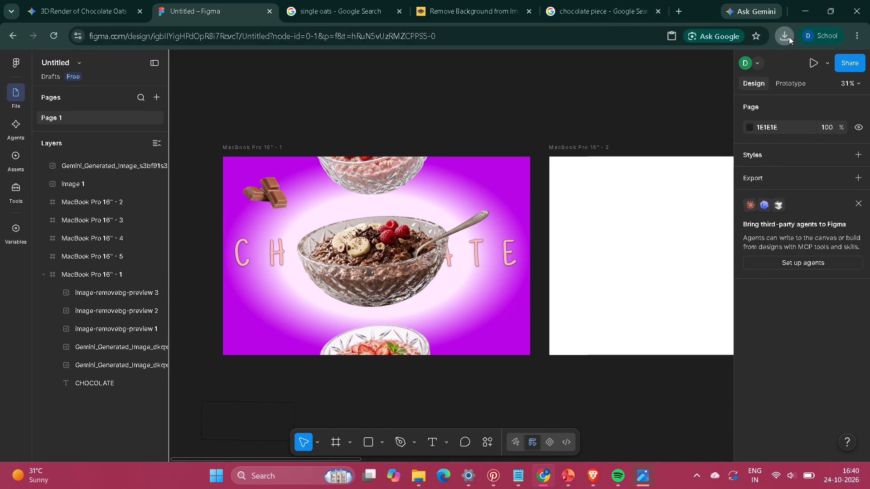
pyautogui.doubleClick(701, 92)
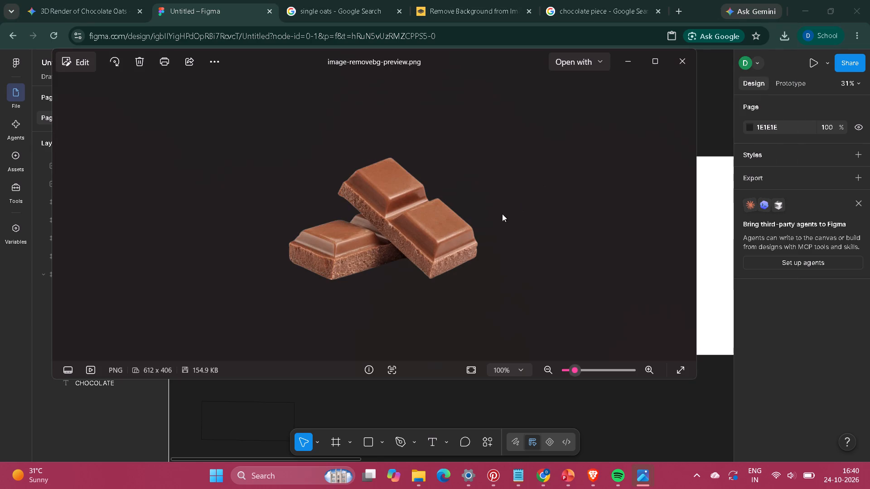
pyautogui.hotkey('ctrl', 'c')
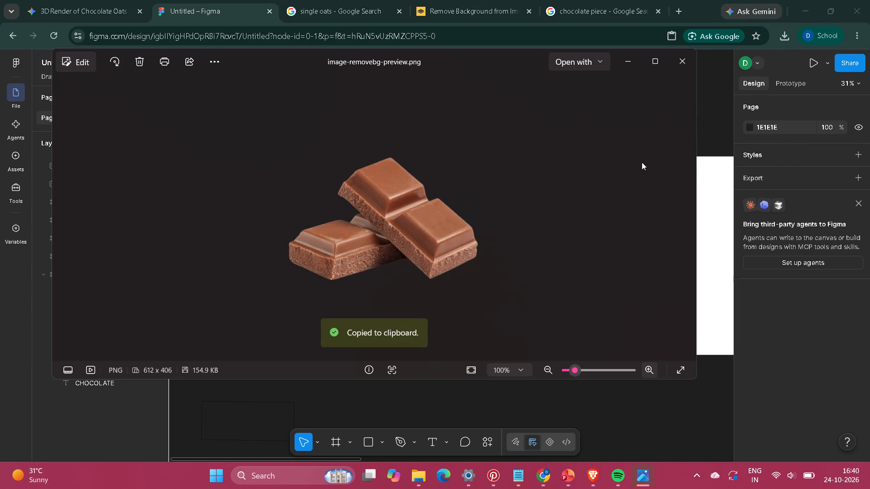
pyautogui.click(675, 70)
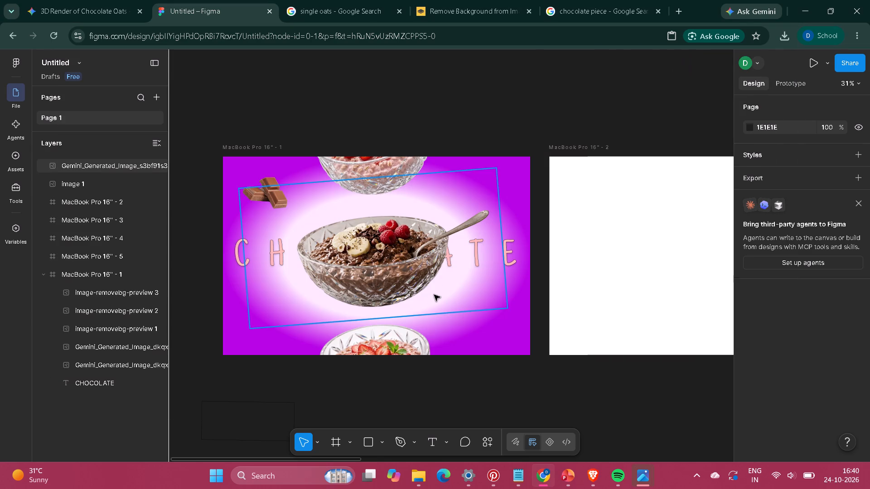
pyautogui.hotkey('ctrl', 'v')
pyautogui.hotkey('ctrl', 'v')
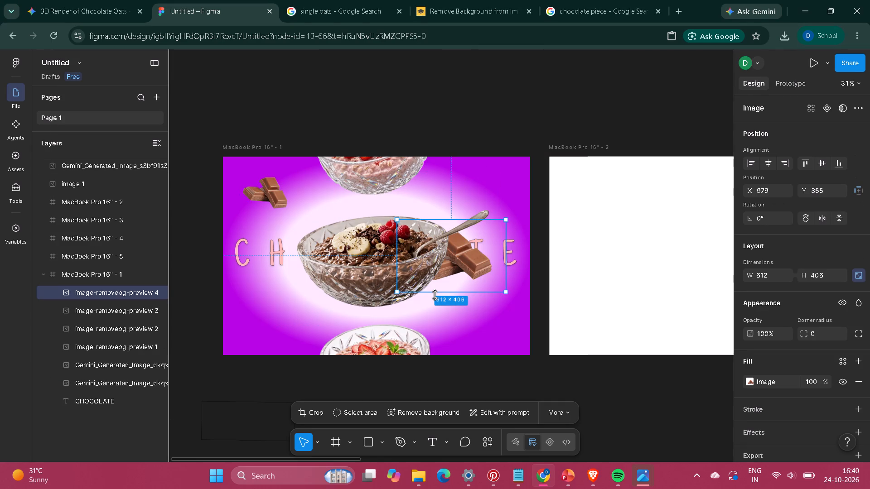
pyautogui.hotkey('ctrl', 'v')
pyautogui.moveTo(462, 271); pyautogui.dragTo(461, 324)
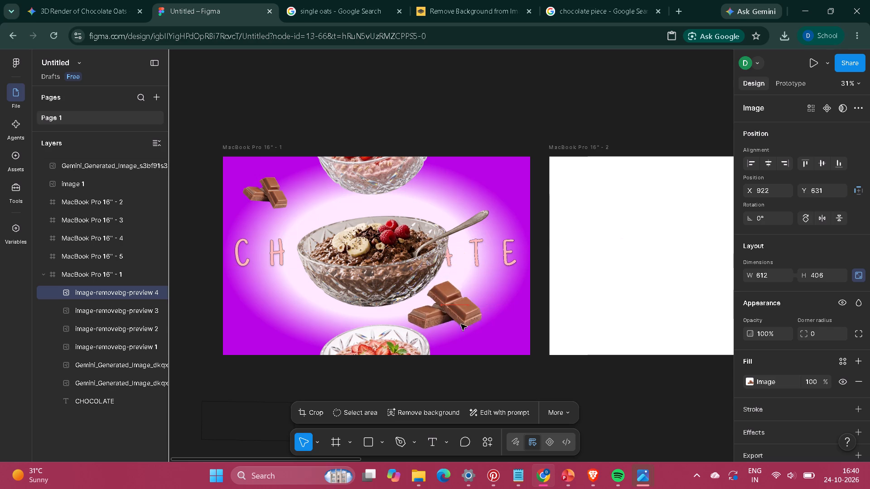
pyautogui.moveTo(461, 324); pyautogui.dragTo(485, 332)
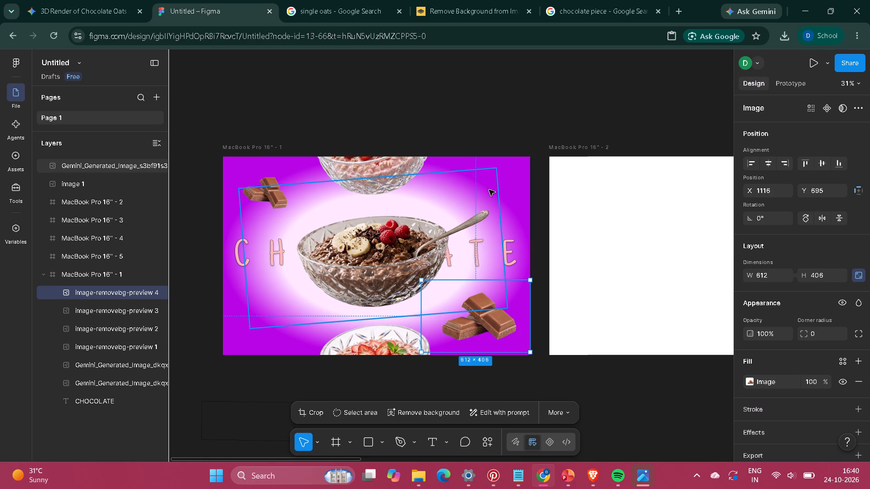
# Paste another 612 x 406 chocolate image and place it in the frame's top-right corner.
pyautogui.click(503, 188)
pyautogui.hotkey('ctrl', 'v')
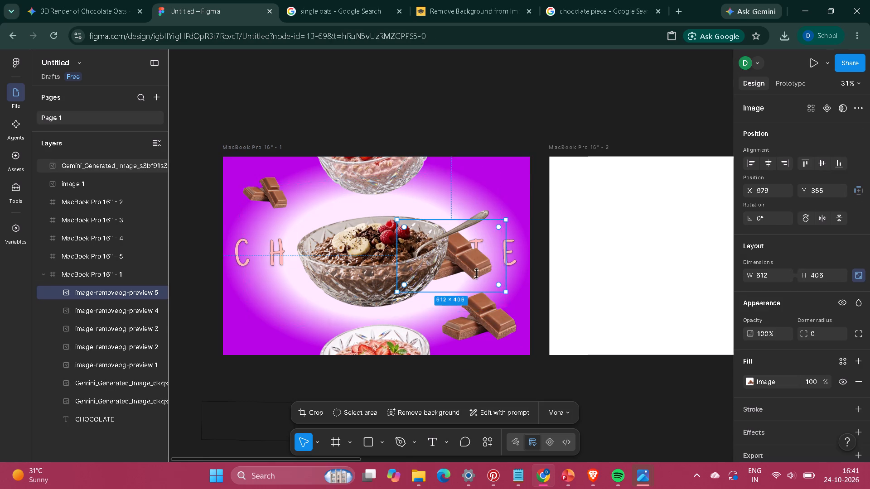
pyautogui.moveTo(470, 274); pyautogui.dragTo(490, 203)
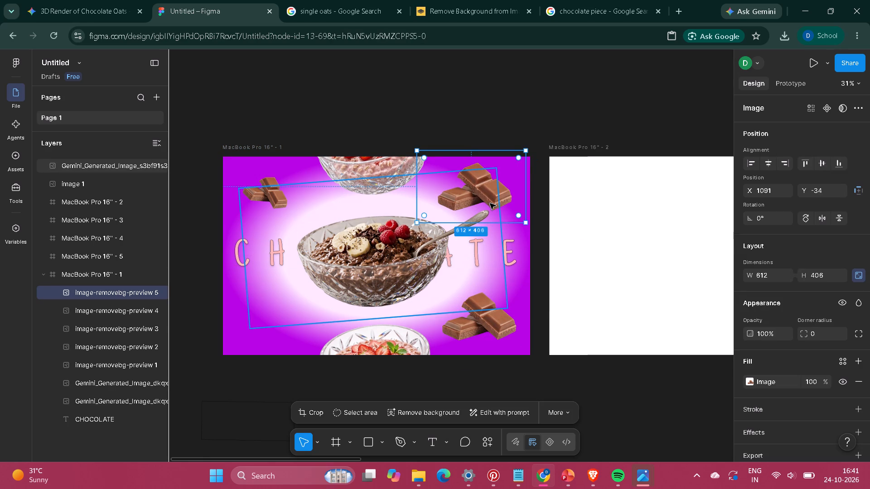
# Paste a chocolate image into the frame's bottom-left corner, scaled to about 381 x 253 and rotated to about -19°.
pyautogui.keyDown('ctrl'); pyautogui.click(258, 339); pyautogui.keyUp('ctrl')
pyautogui.hotkey('ctrl', 'v')
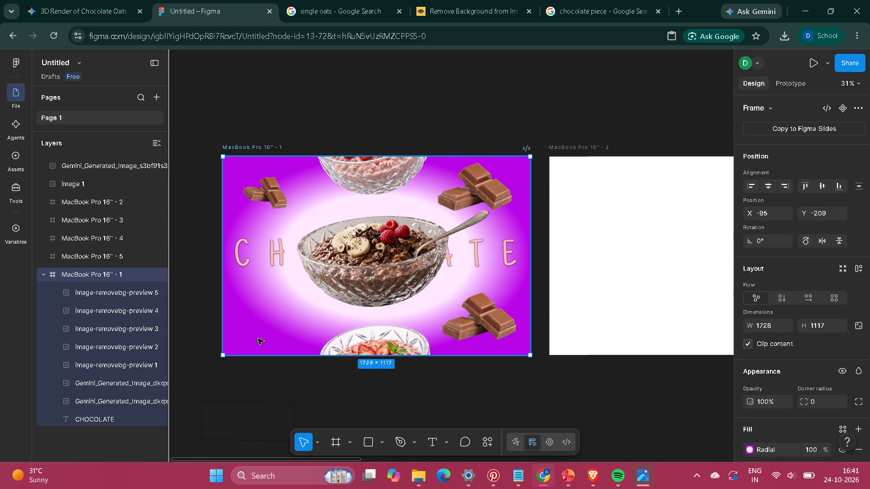
pyautogui.moveTo(452, 263); pyautogui.dragTo(237, 342)
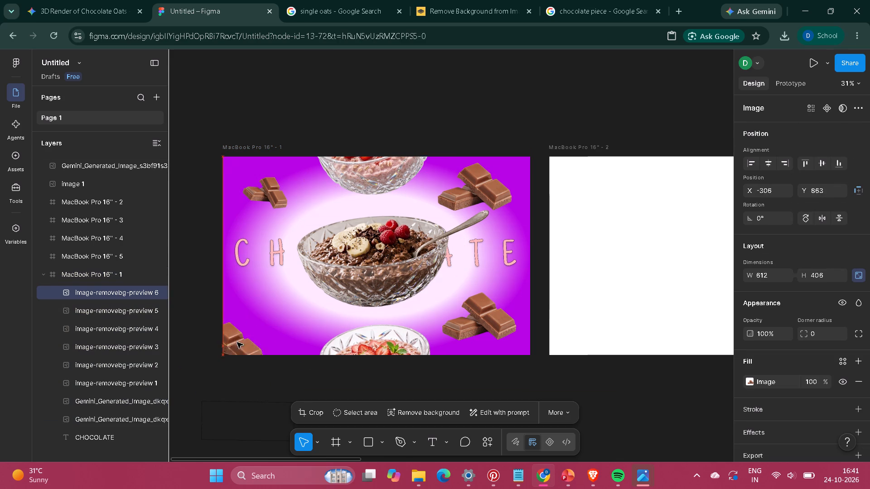
pyautogui.moveTo(237, 342); pyautogui.dragTo(268, 333)
pyautogui.moveTo(325, 363); pyautogui.dragTo(295, 345)
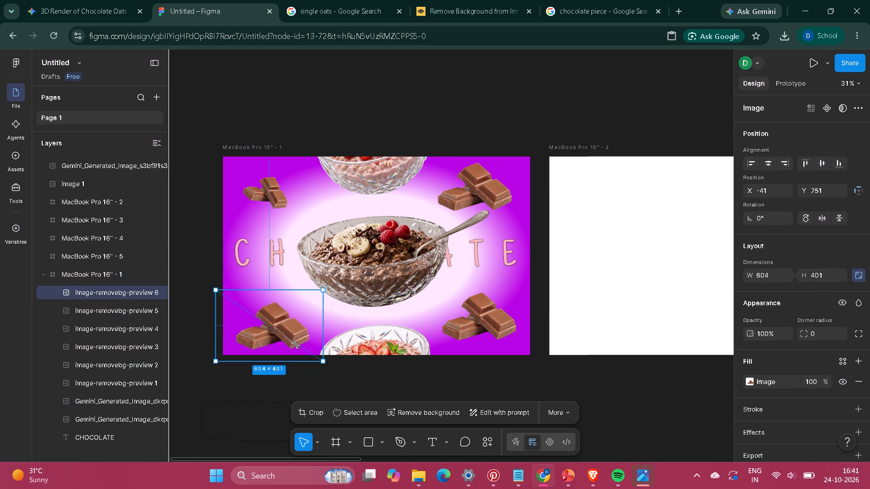
pyautogui.moveTo(295, 345); pyautogui.dragTo(292, 344)
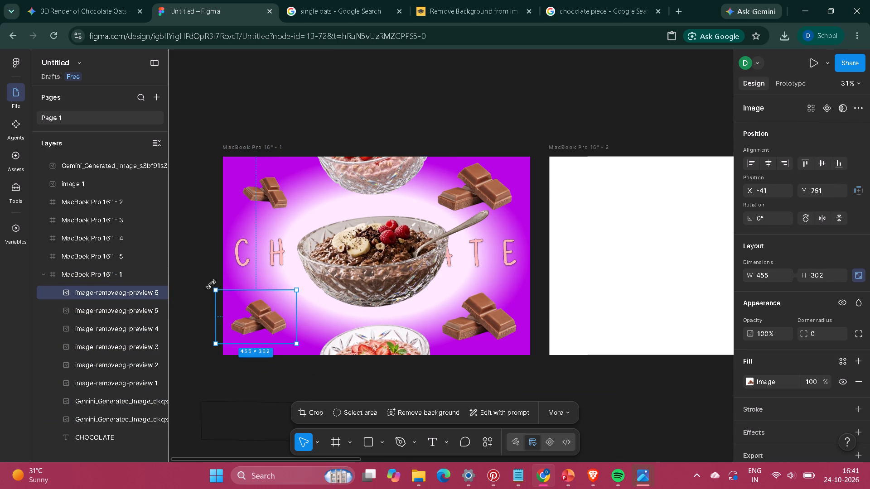
pyautogui.moveTo(211, 284); pyautogui.dragTo(226, 272)
pyautogui.moveTo(206, 331); pyautogui.dragTo(212, 327)
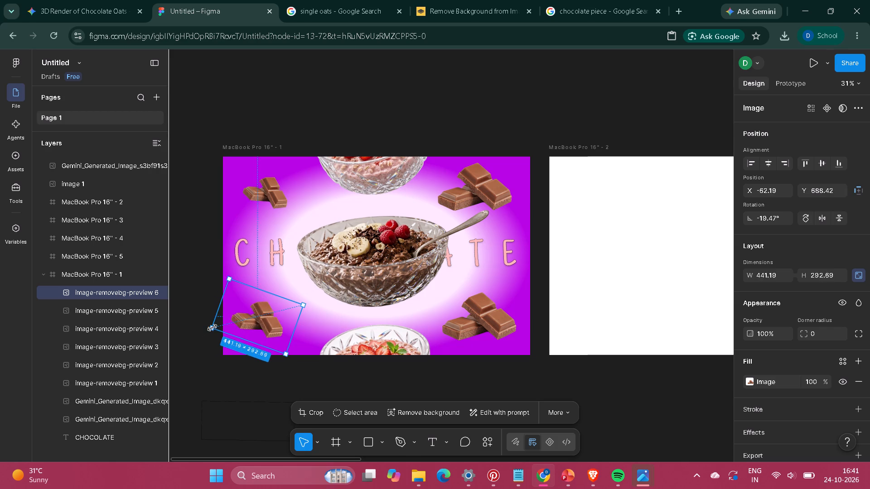
pyautogui.moveTo(212, 327); pyautogui.dragTo(226, 320)
pyautogui.moveTo(264, 321); pyautogui.dragTo(272, 318)
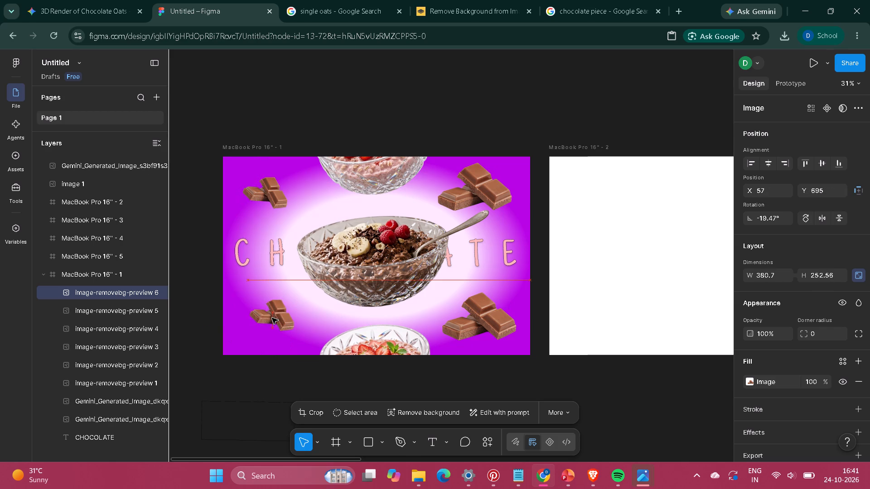
pyautogui.moveTo(272, 318); pyautogui.dragTo(268, 317)
# Reposition the central chocolate bowl image at about X -17, Y -177.
pyautogui.click(477, 317)
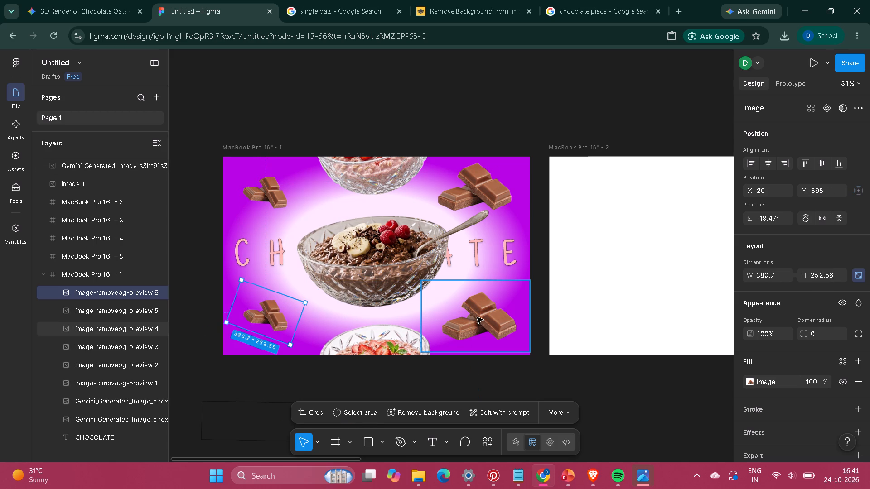
pyautogui.moveTo(265, 316); pyautogui.dragTo(263, 351)
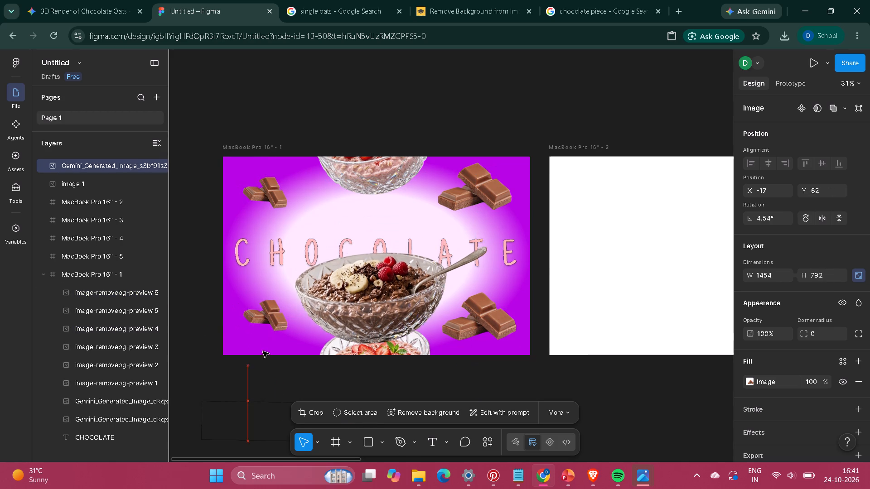
pyautogui.moveTo(263, 351); pyautogui.dragTo(264, 310)
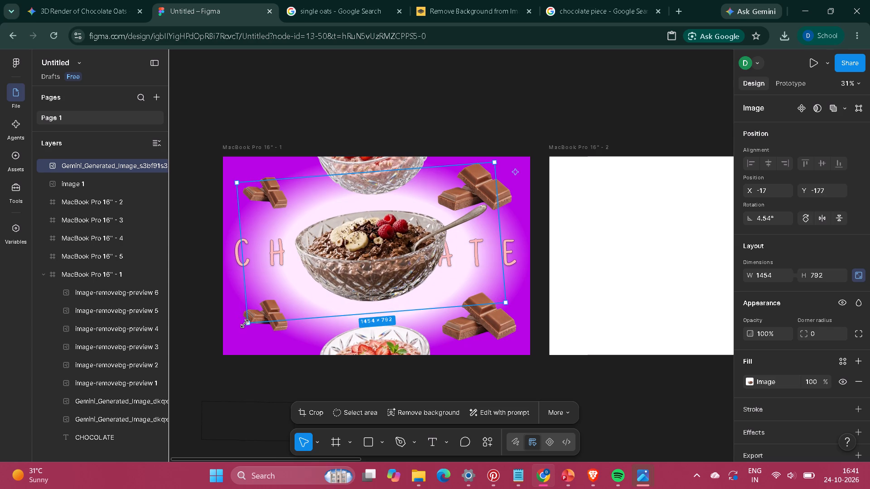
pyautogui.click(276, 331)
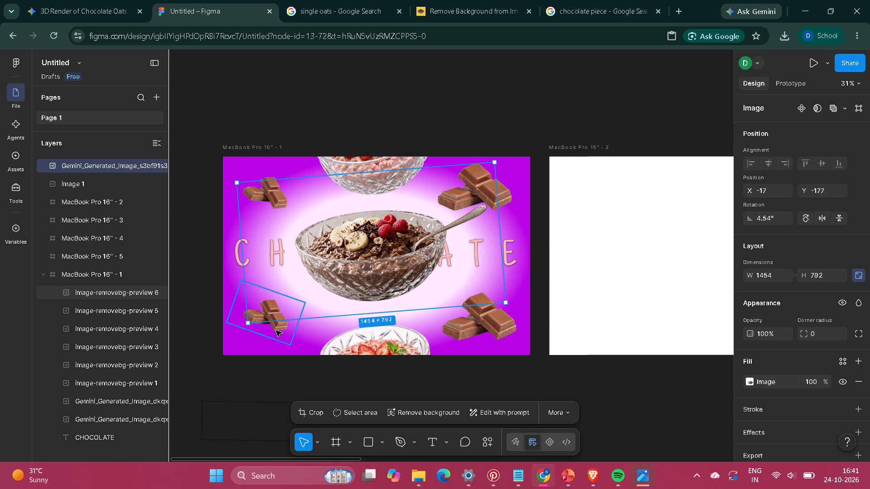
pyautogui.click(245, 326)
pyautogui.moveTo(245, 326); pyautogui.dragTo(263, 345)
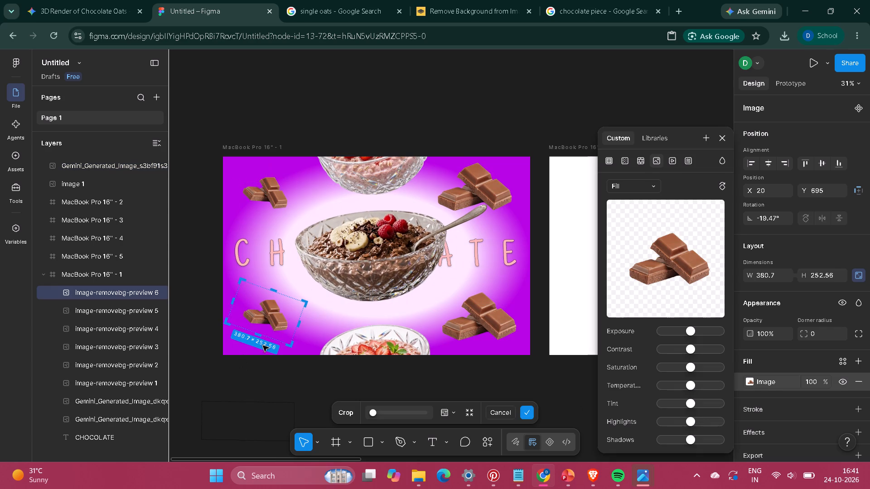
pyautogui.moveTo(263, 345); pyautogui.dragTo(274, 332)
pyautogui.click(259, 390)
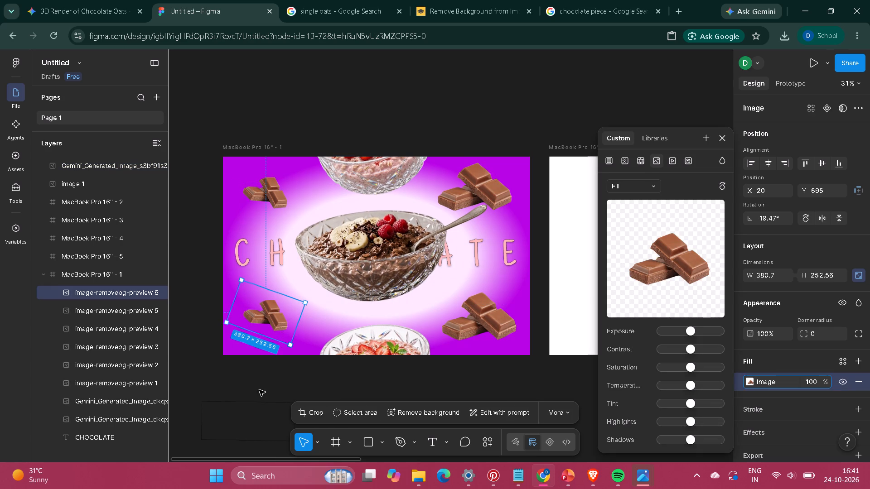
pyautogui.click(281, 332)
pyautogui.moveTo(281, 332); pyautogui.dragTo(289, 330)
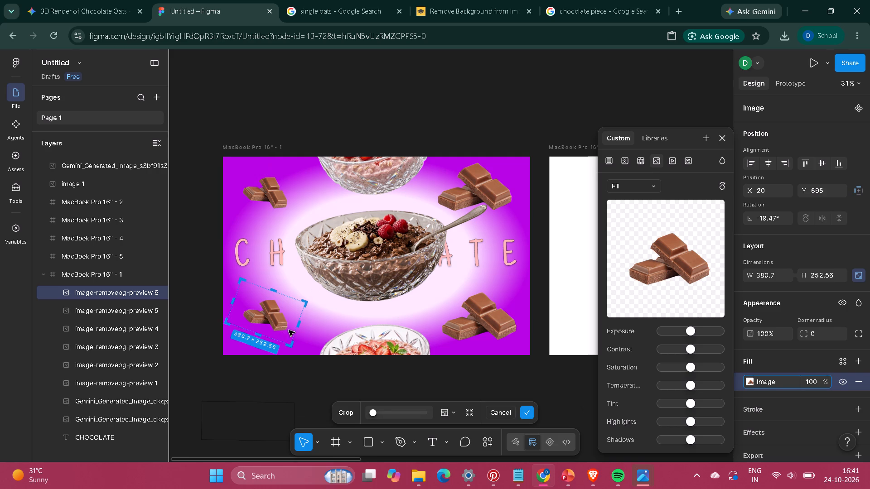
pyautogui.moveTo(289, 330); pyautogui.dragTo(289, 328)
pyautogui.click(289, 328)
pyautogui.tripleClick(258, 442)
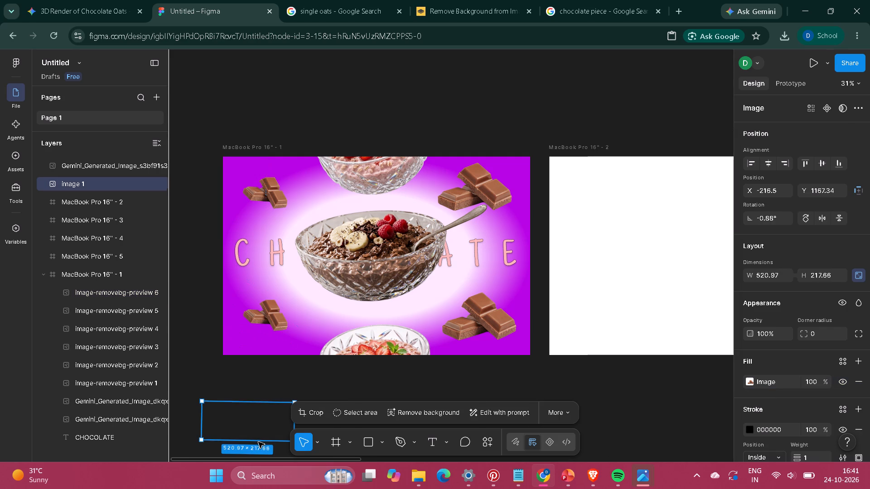
# Move the small chocolate image in the frame's bottom-left corner to about X 63, Y 771.
pyautogui.click(274, 326)
pyautogui.click(274, 326)
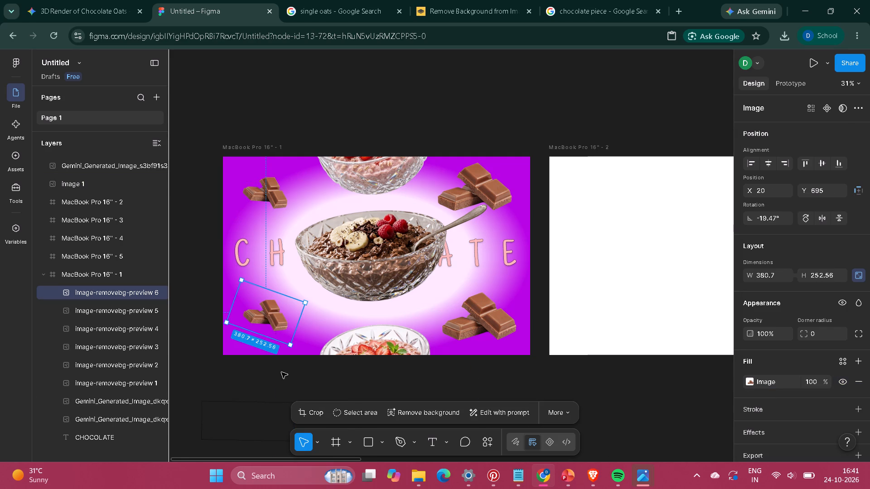
pyautogui.moveTo(277, 327); pyautogui.dragTo(265, 344)
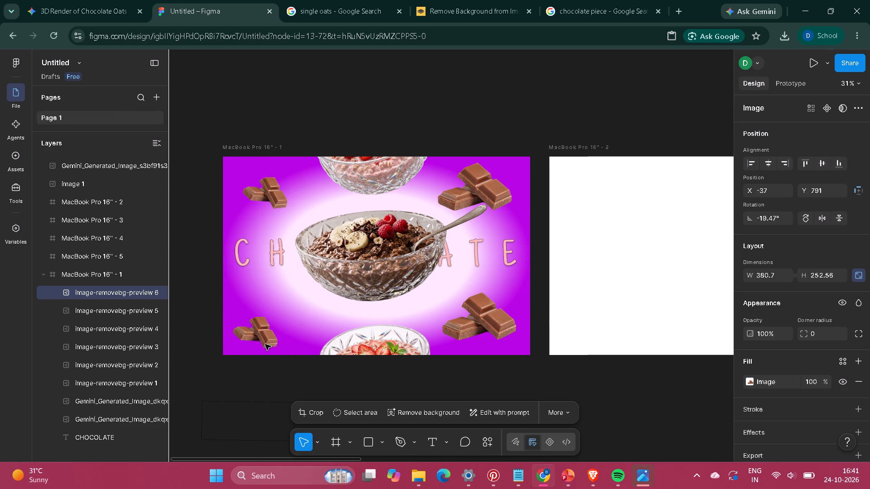
pyautogui.moveTo(265, 344); pyautogui.dragTo(266, 339)
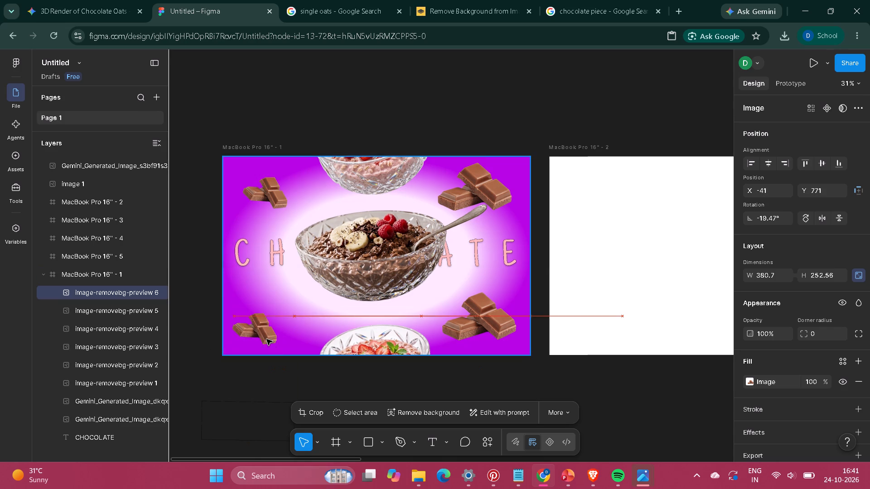
pyautogui.moveTo(266, 339); pyautogui.dragTo(266, 350)
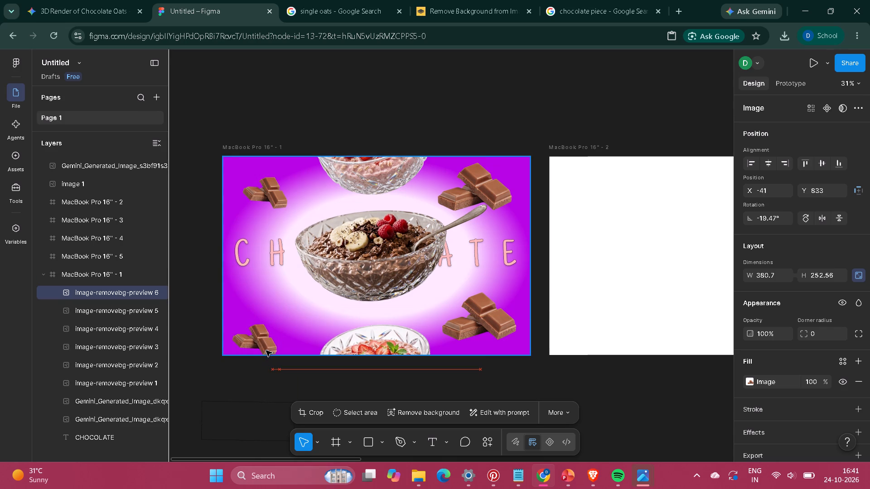
pyautogui.moveTo(266, 350); pyautogui.dragTo(285, 341)
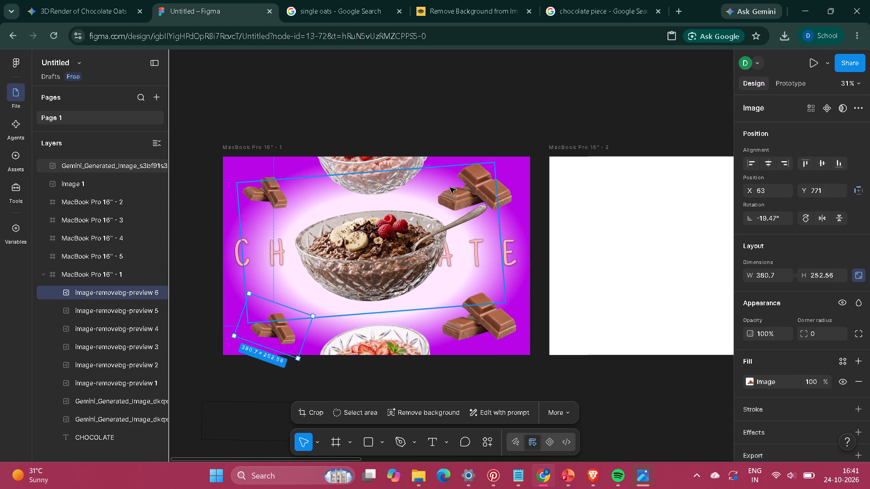
# Adjust the top-right chocolate image with slightly lower exposure and saturation, and contrast and shadows raised close to maximum.
pyautogui.click(502, 191)
pyautogui.moveTo(502, 191); pyautogui.dragTo(514, 185)
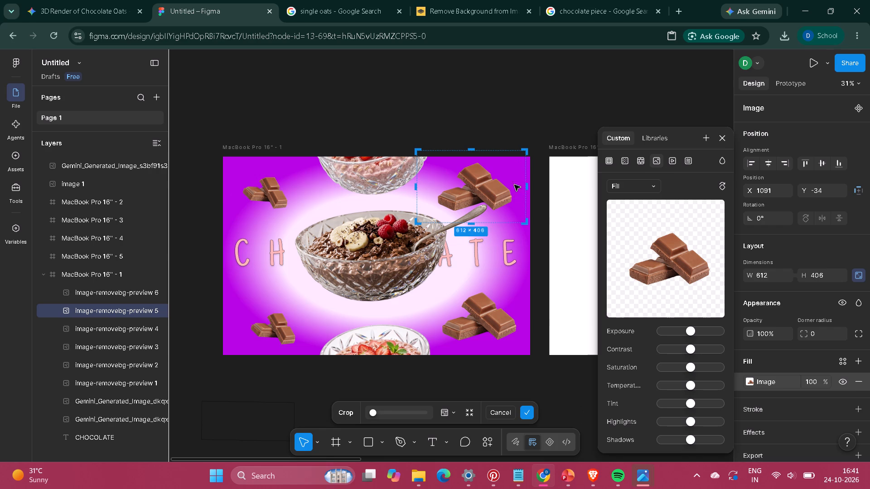
pyautogui.moveTo(514, 185); pyautogui.dragTo(528, 153)
pyautogui.click(552, 100)
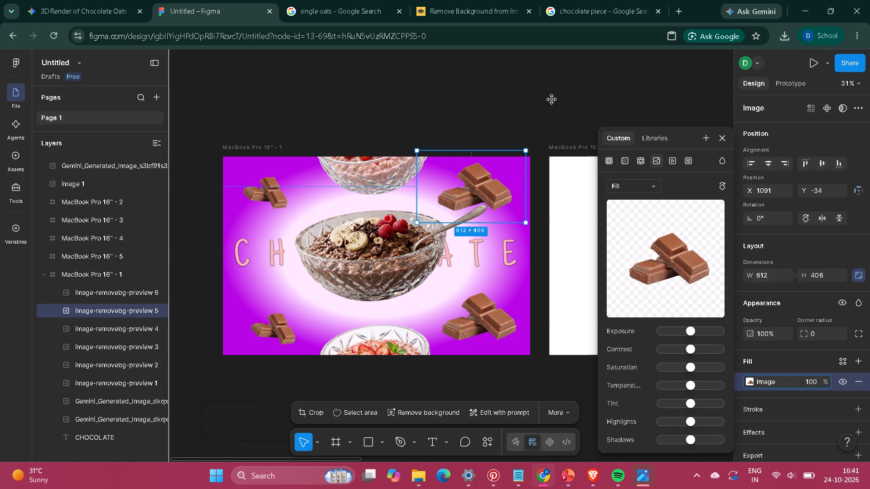
pyautogui.moveTo(685, 333); pyautogui.dragTo(691, 333)
pyautogui.moveTo(691, 328); pyautogui.dragTo(687, 331)
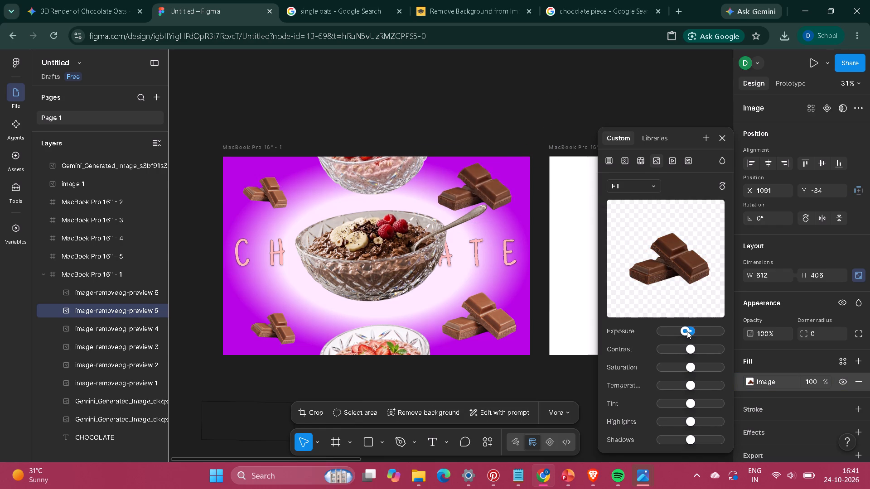
pyautogui.moveTo(687, 331); pyautogui.dragTo(684, 331)
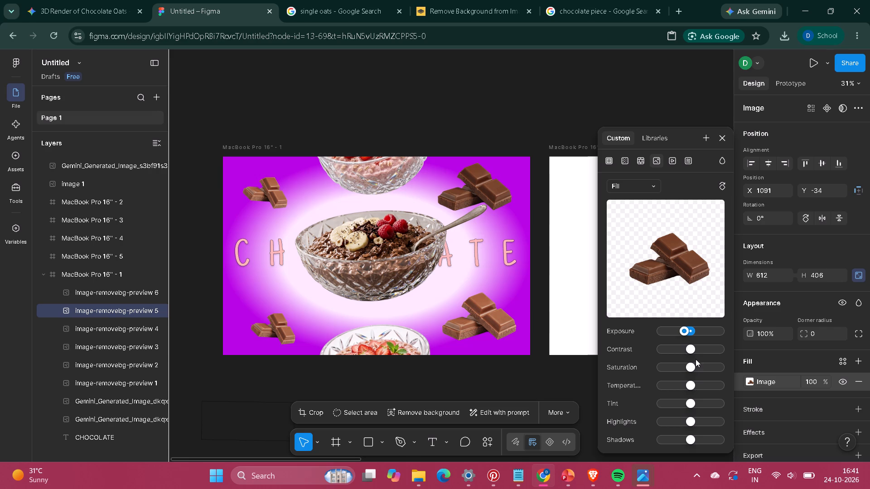
pyautogui.click(696, 352)
pyautogui.moveTo(691, 364); pyautogui.dragTo(683, 368)
pyautogui.moveTo(696, 347); pyautogui.dragTo(726, 350)
pyautogui.click(687, 420)
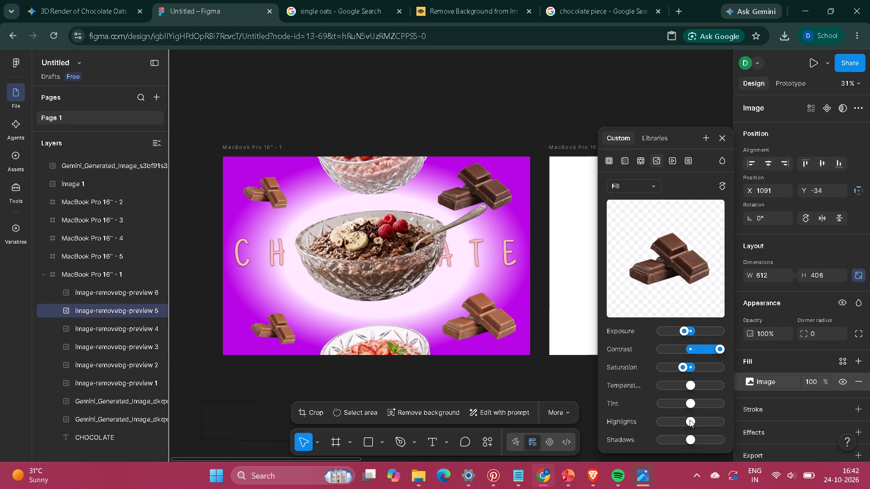
pyautogui.moveTo(690, 436); pyautogui.dragTo(723, 433)
# Scale the top-right chocolate image to about 492 x 326 and rotate it to about 21°.
pyautogui.moveTo(525, 223); pyautogui.dragTo(504, 205)
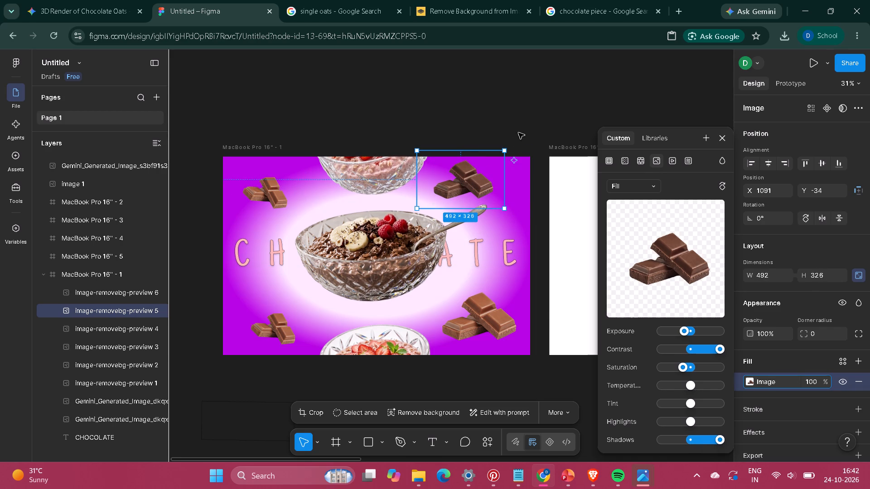
pyautogui.moveTo(512, 147); pyautogui.dragTo(492, 137)
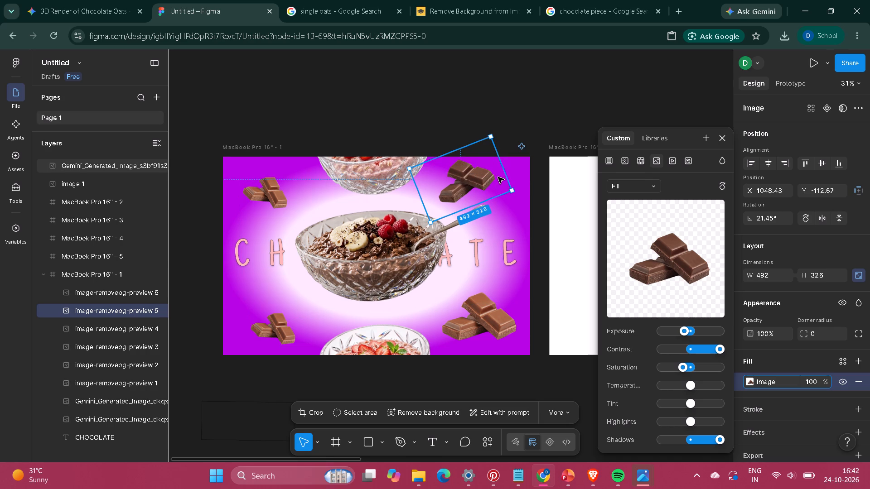
# Scale the top-right chocolate image down to about 430 x 285 and move it to about X 1197, Y -50.
pyautogui.moveTo(458, 161); pyautogui.dragTo(480, 166)
pyautogui.moveTo(512, 142); pyautogui.dragTo(506, 152)
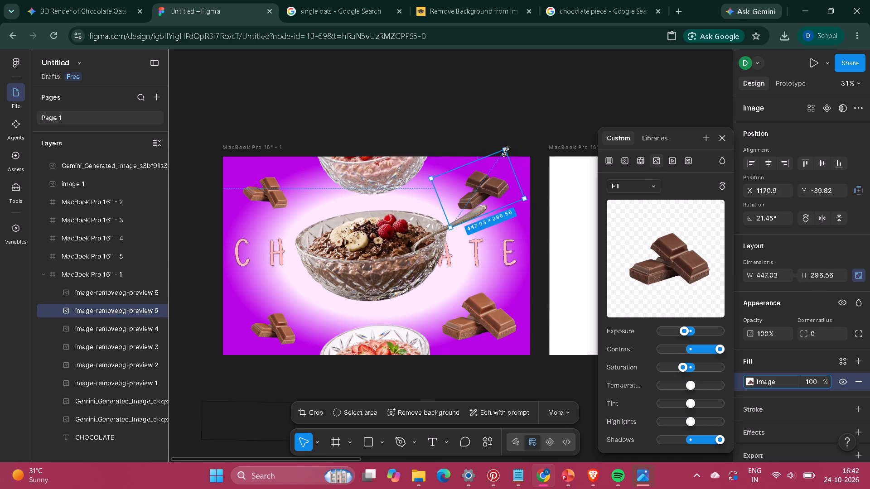
pyautogui.moveTo(506, 152); pyautogui.dragTo(503, 153)
pyautogui.moveTo(502, 186); pyautogui.dragTo(507, 180)
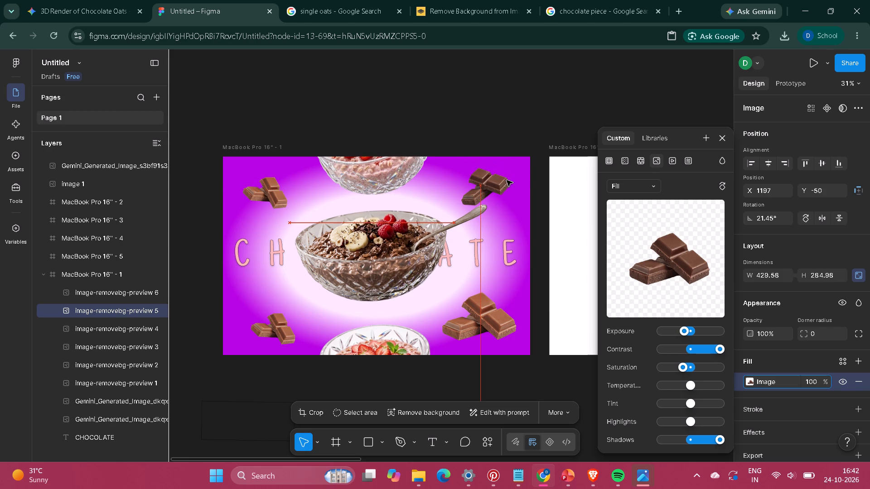
pyautogui.moveTo(507, 180); pyautogui.dragTo(507, 179)
# Scale the bottom-right chocolate image down to about 389 x 258 and move it to about X 1224, Y 797.
pyautogui.click(498, 337)
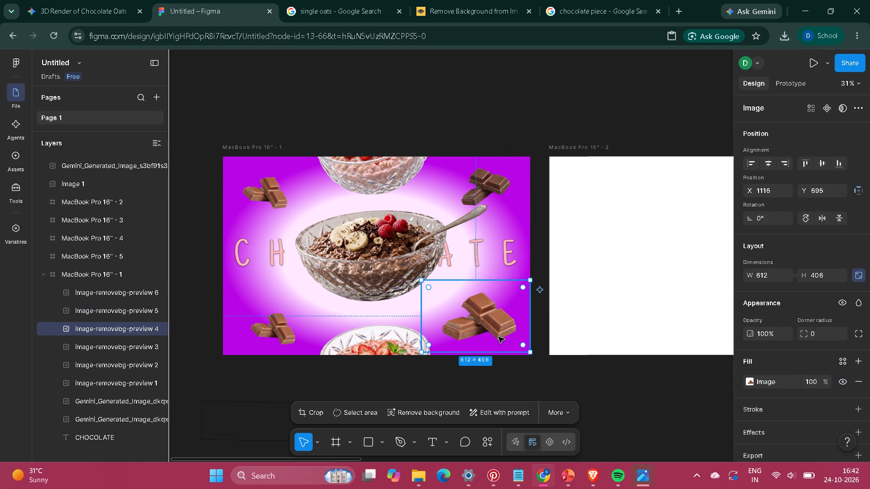
pyautogui.moveTo(532, 351); pyautogui.dragTo(511, 343)
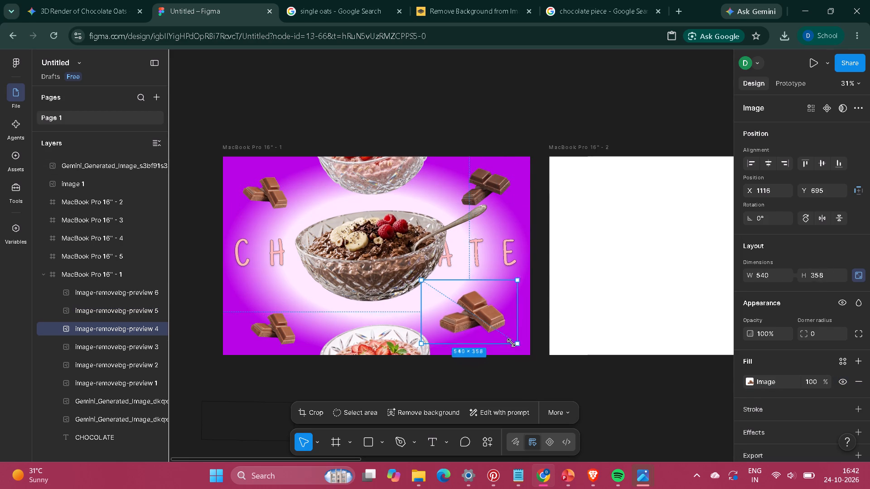
pyautogui.moveTo(511, 343); pyautogui.dragTo(472, 327)
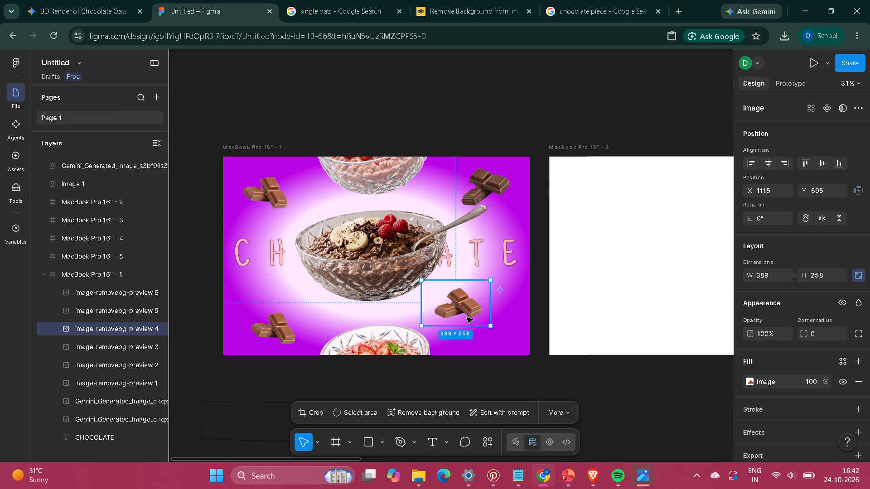
pyautogui.moveTo(467, 317); pyautogui.dragTo(483, 332)
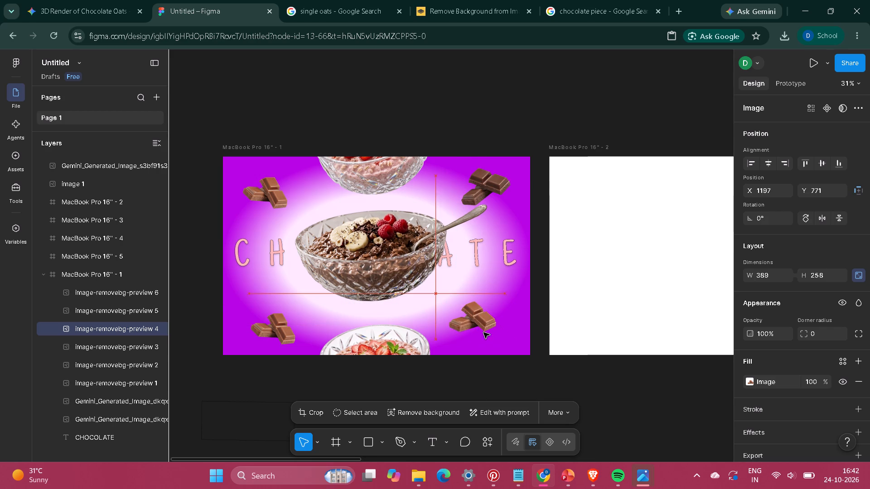
pyautogui.moveTo(483, 332); pyautogui.dragTo(486, 336)
pyautogui.click(565, 374)
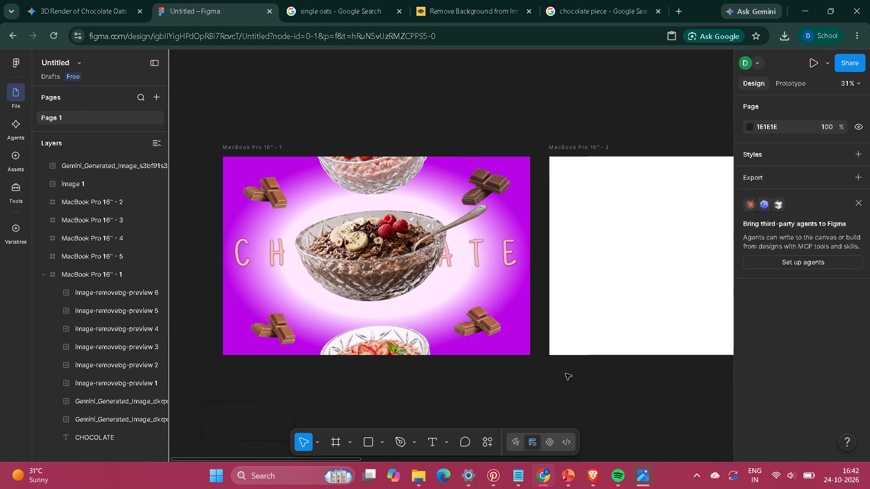
pyautogui.click(492, 313)
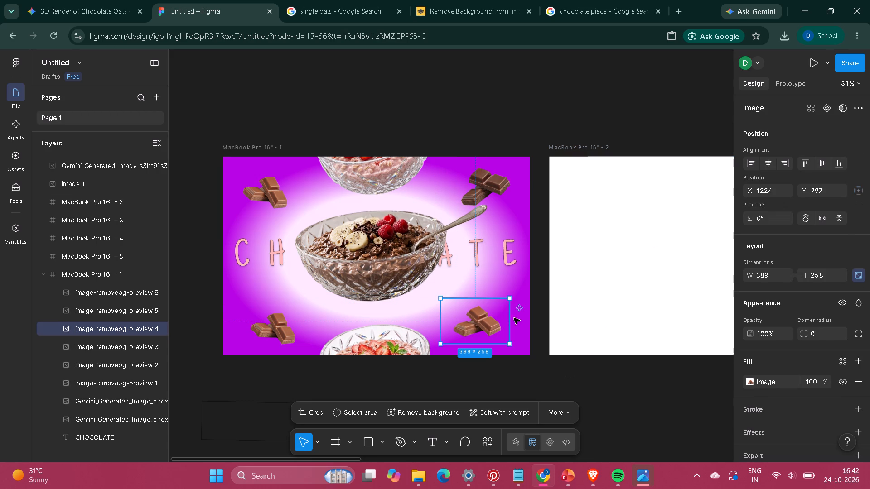
pyautogui.click(638, 412)
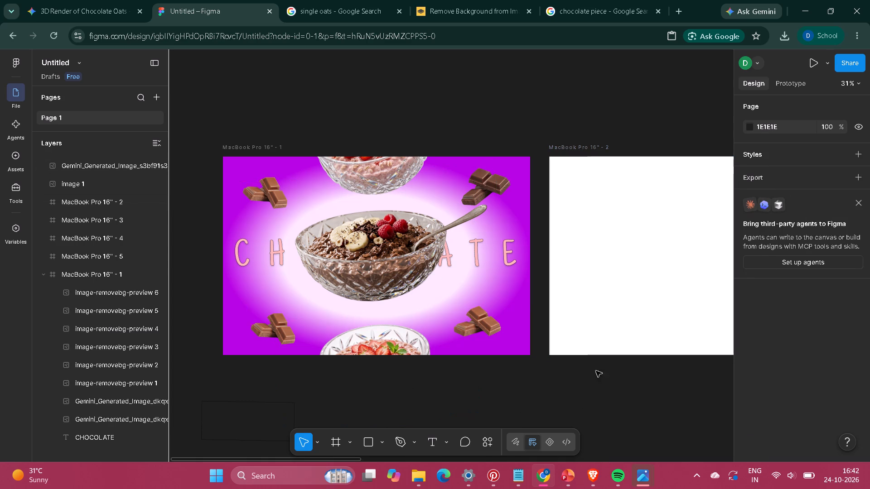
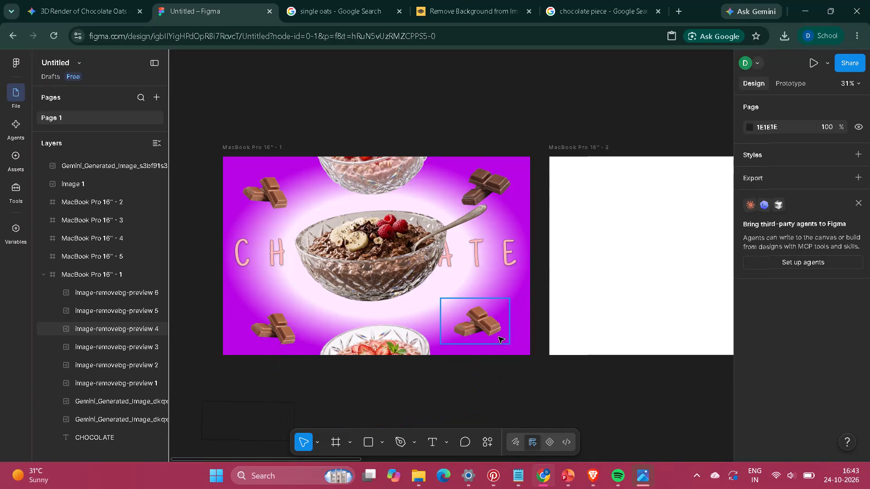
# Rotate the bottom-right chocolate image to about -19° and place it at about X 1223, Y 747.
pyautogui.click(509, 300)
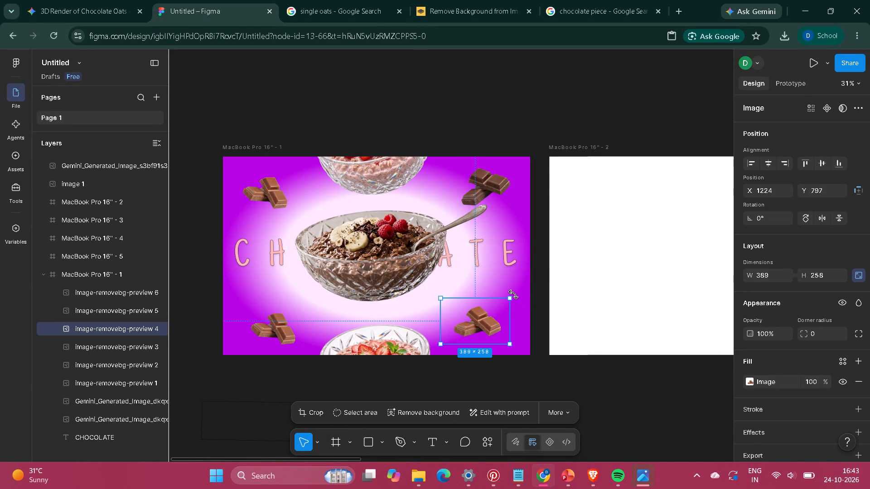
pyautogui.moveTo(513, 294); pyautogui.dragTo(499, 289)
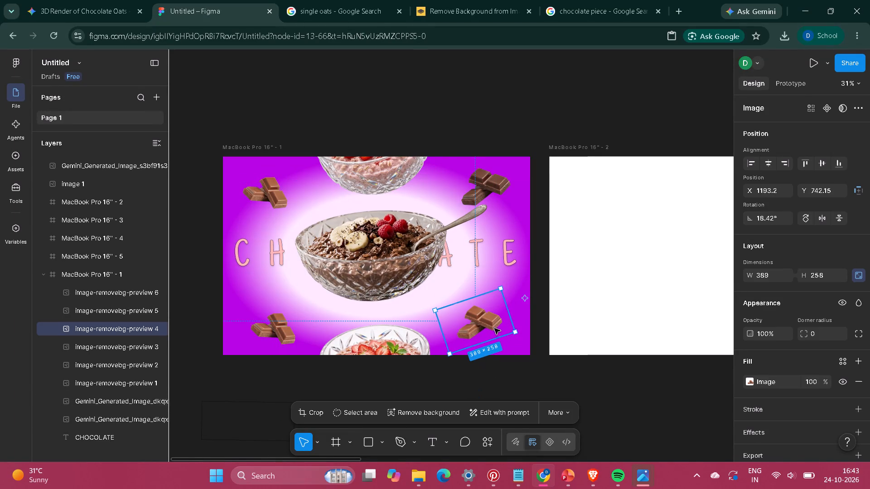
pyautogui.moveTo(481, 331); pyautogui.dragTo(486, 329)
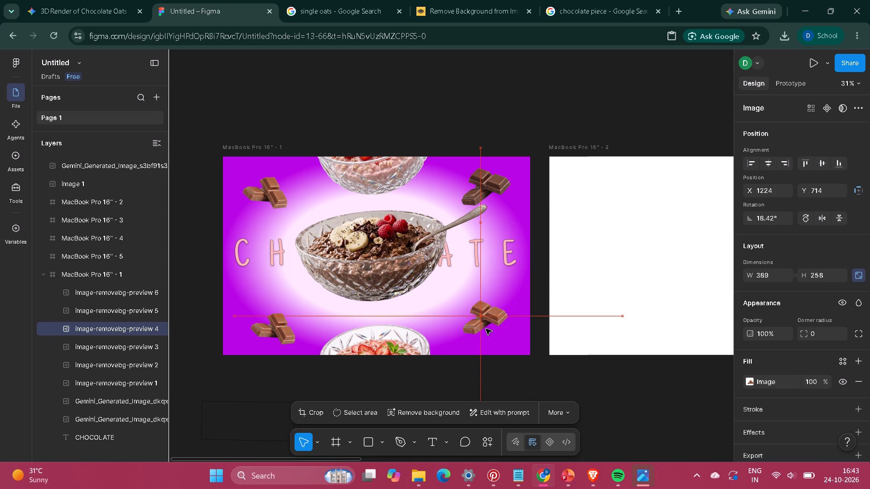
pyautogui.moveTo(486, 329); pyautogui.dragTo(485, 331)
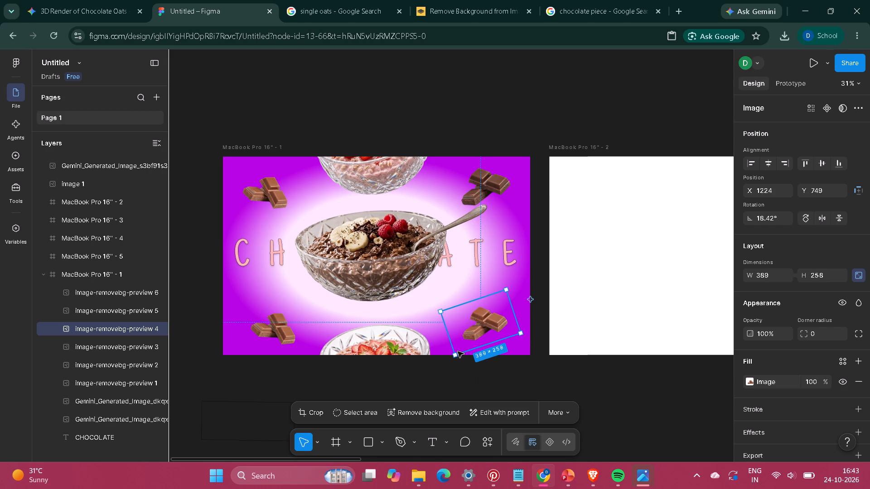
pyautogui.moveTo(452, 362); pyautogui.dragTo(429, 337)
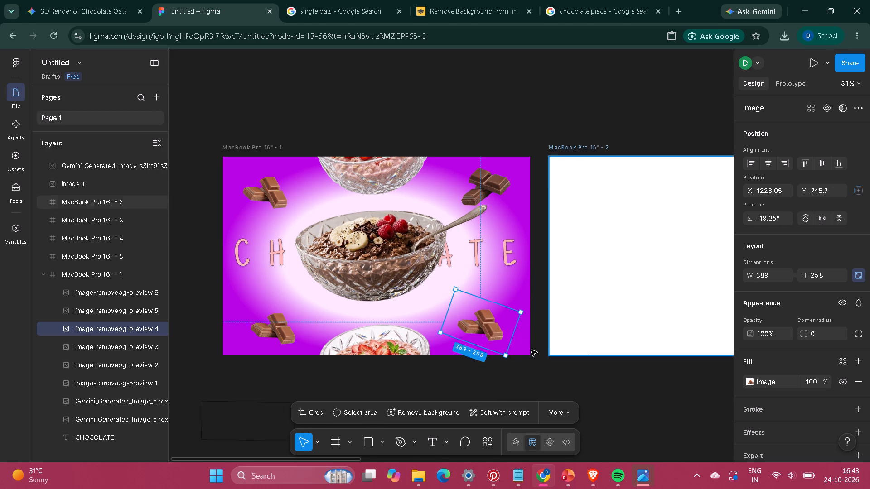
# Adjust the bottom-right chocolate image with slightly lower exposure, contrast raised close to maximum and shadows raised slightly.
pyautogui.doubleClick(493, 336)
pyautogui.click(493, 336)
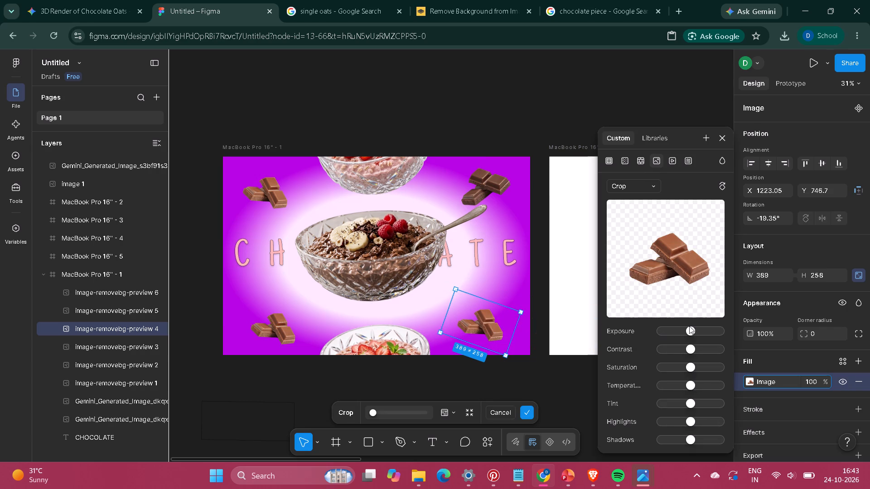
pyautogui.moveTo(693, 327); pyautogui.dragTo(680, 329)
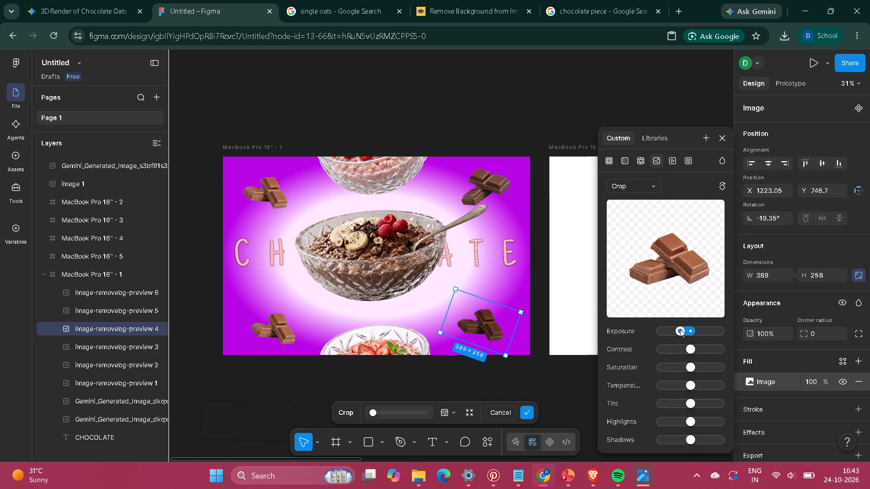
pyautogui.moveTo(680, 329); pyautogui.dragTo(684, 330)
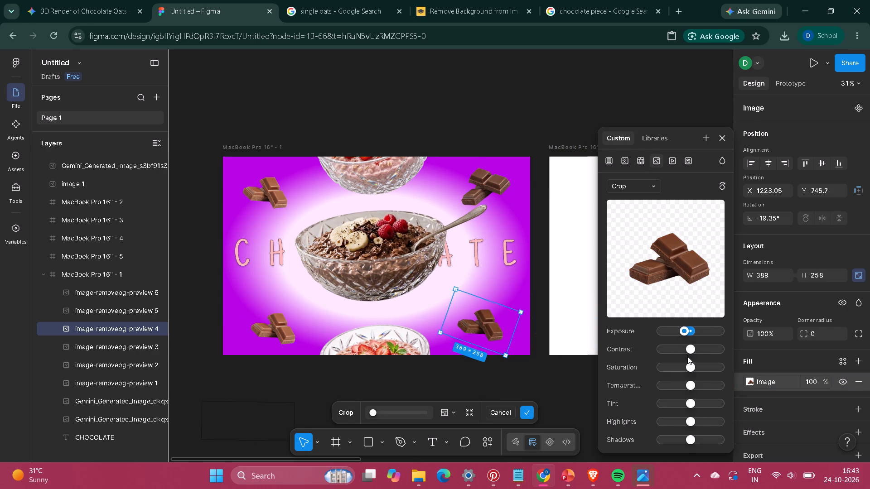
pyautogui.moveTo(688, 353); pyautogui.dragTo(736, 352)
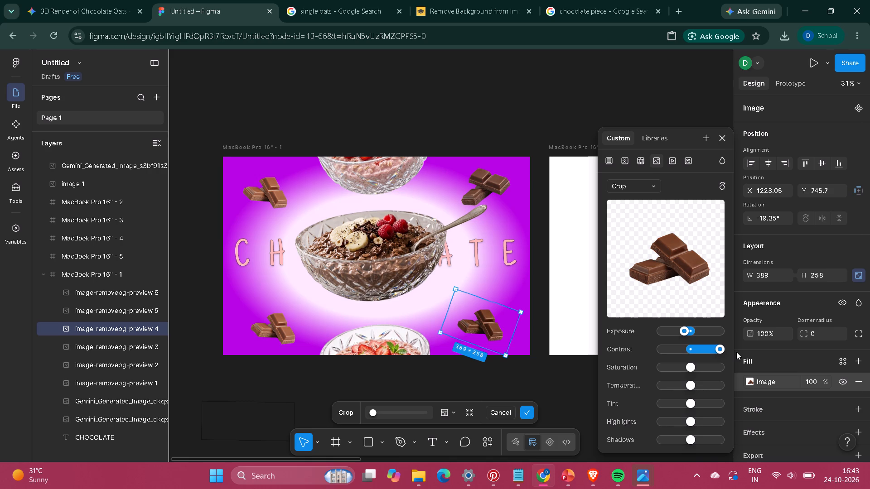
pyautogui.moveTo(687, 441); pyautogui.dragTo(715, 439)
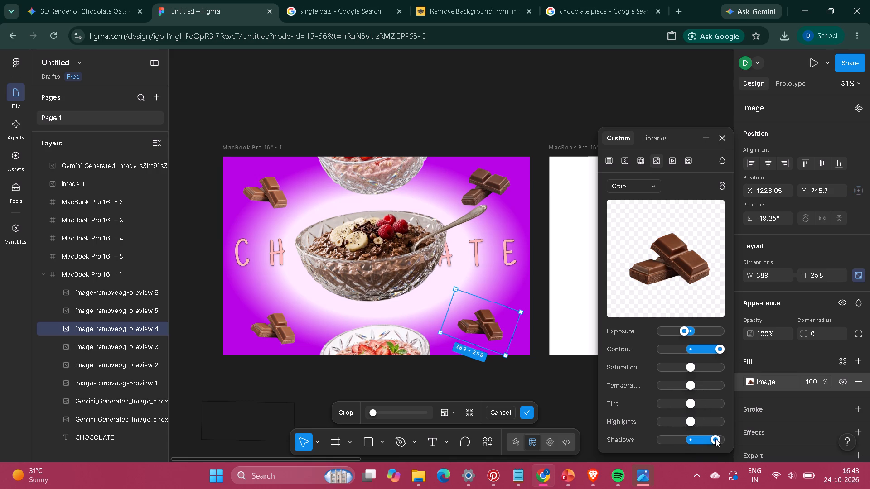
pyautogui.moveTo(715, 439); pyautogui.dragTo(704, 439)
pyautogui.click(699, 440)
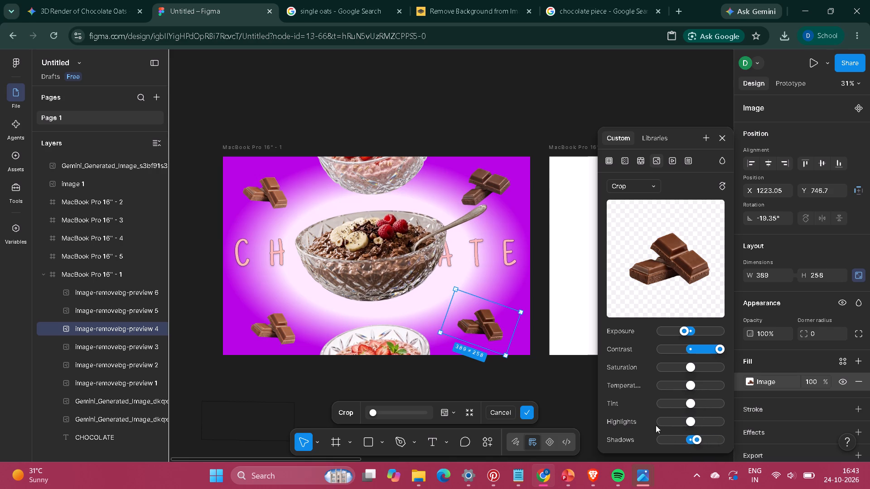
pyautogui.click(576, 398)
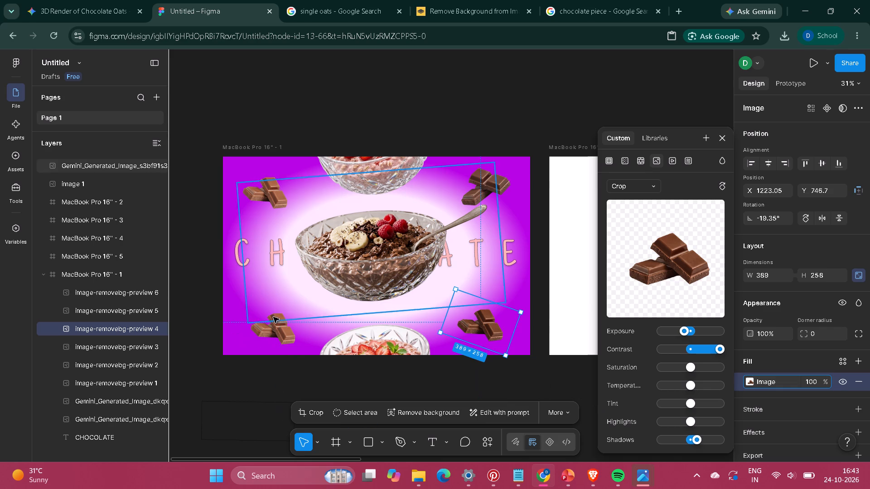
# Rotate the bottom-left chocolate image to about 22°.
pyautogui.doubleClick(280, 343)
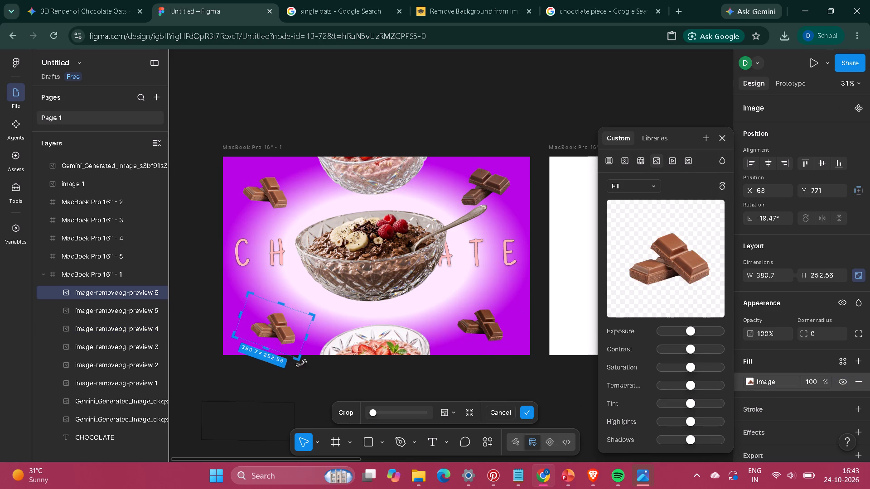
pyautogui.moveTo(301, 363); pyautogui.dragTo(317, 335)
pyautogui.click(275, 197)
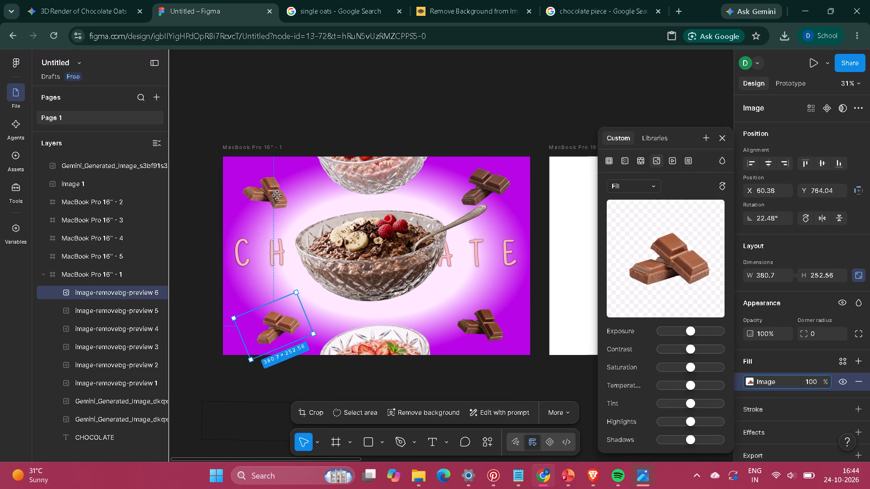
# Move the two extra chocolate images stacked in the top-left corner out of the frame onto the canvas above it.
pyautogui.click(264, 194)
pyautogui.click(265, 193)
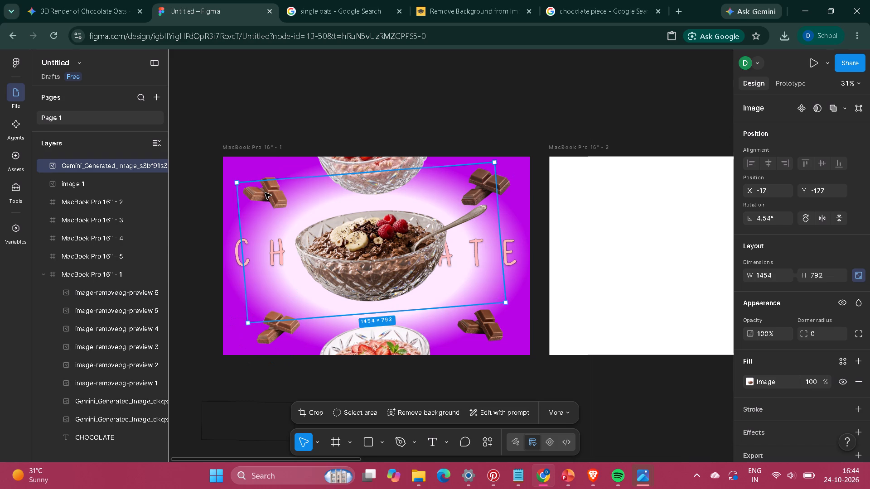
pyautogui.click(312, 115)
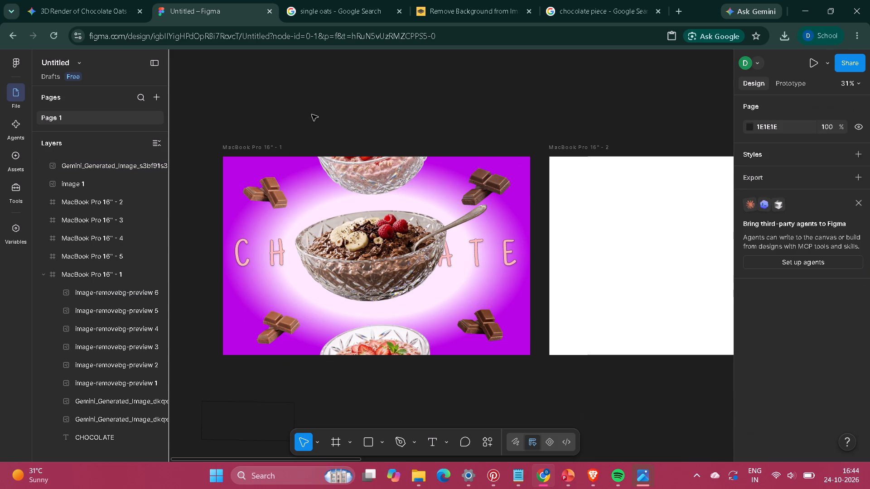
pyautogui.click(263, 176)
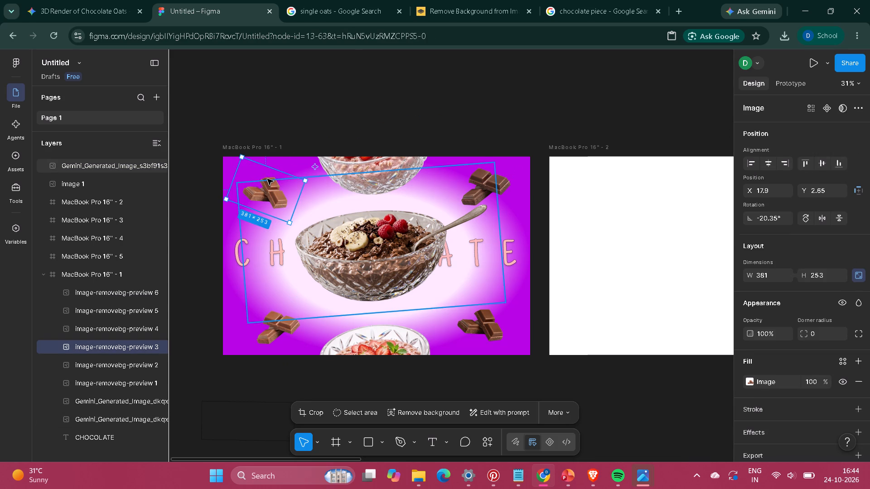
pyautogui.moveTo(266, 177); pyautogui.dragTo(272, 173)
pyautogui.moveTo(272, 180); pyautogui.dragTo(281, 173)
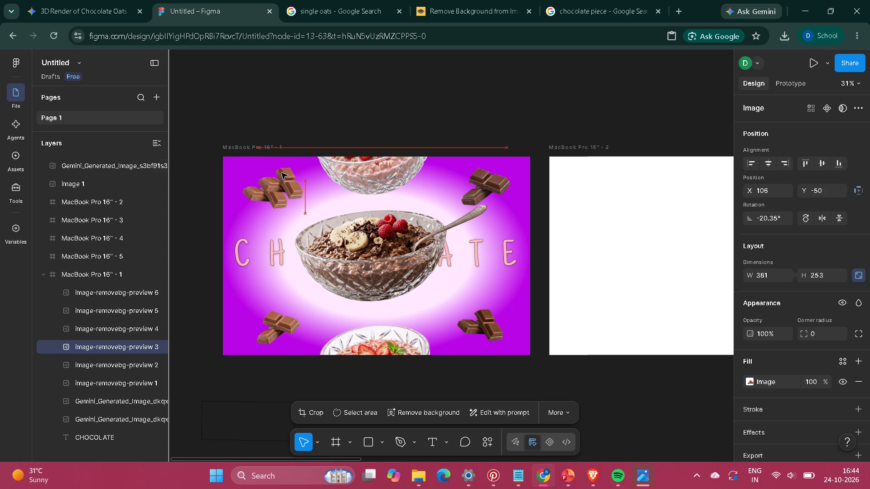
pyautogui.moveTo(281, 173); pyautogui.dragTo(346, 117)
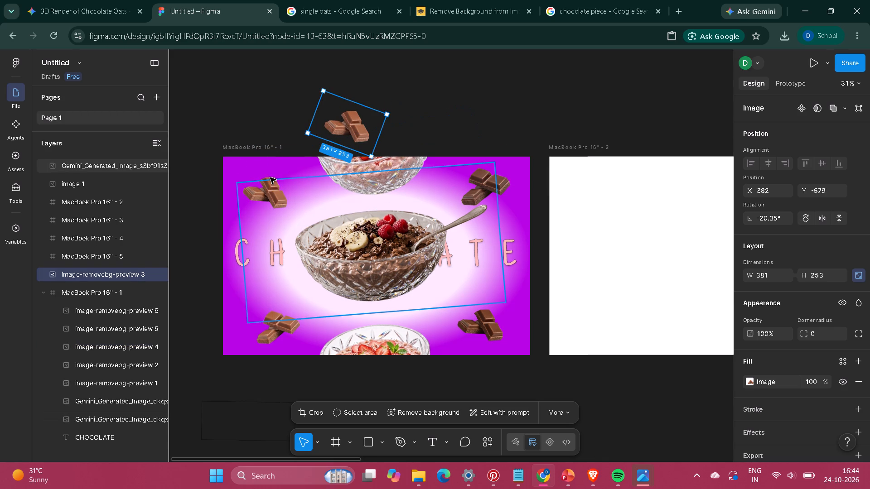
pyautogui.moveTo(270, 175); pyautogui.dragTo(328, 109)
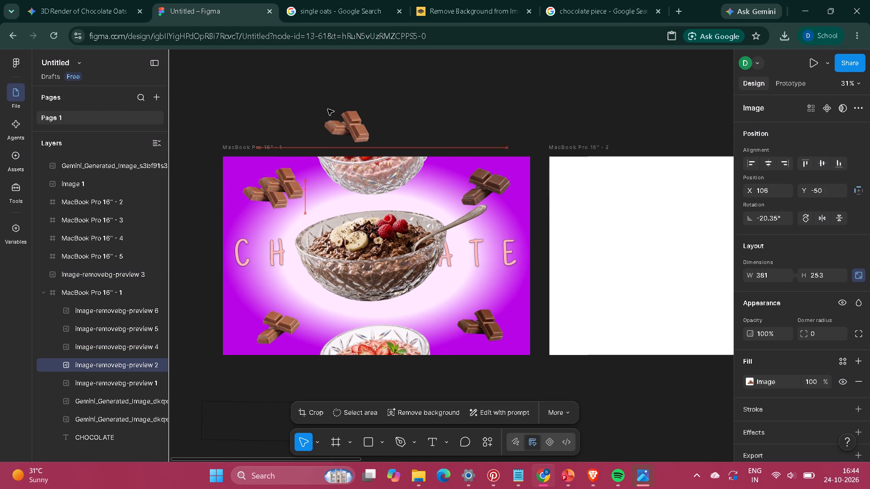
pyautogui.moveTo(328, 109); pyautogui.dragTo(350, 94)
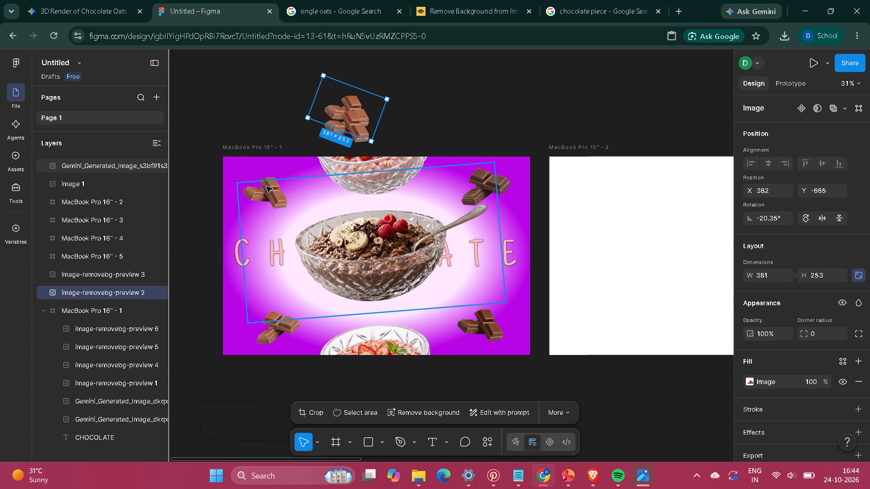
# Shift the remaining top-left chocolate image inward and scale it up to about 422 x 280, at about X 21, Y -40.
pyautogui.moveTo(268, 172); pyautogui.dragTo(272, 170)
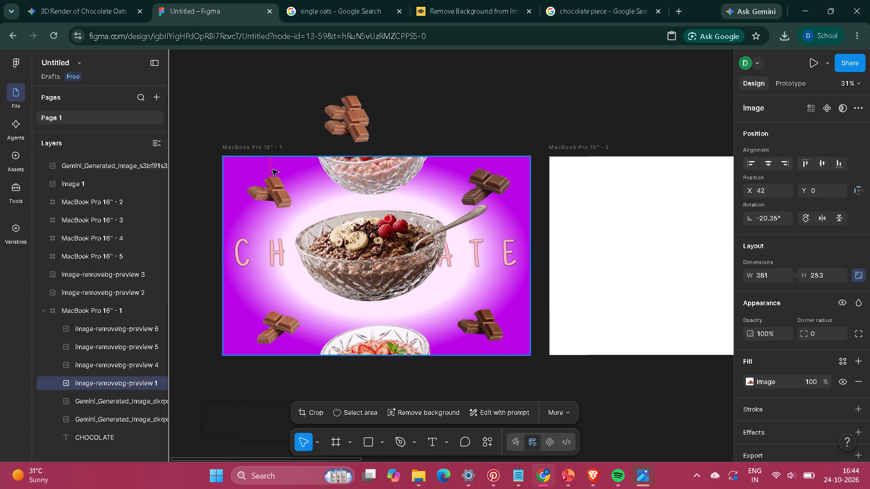
pyautogui.moveTo(272, 170); pyautogui.dragTo(275, 171)
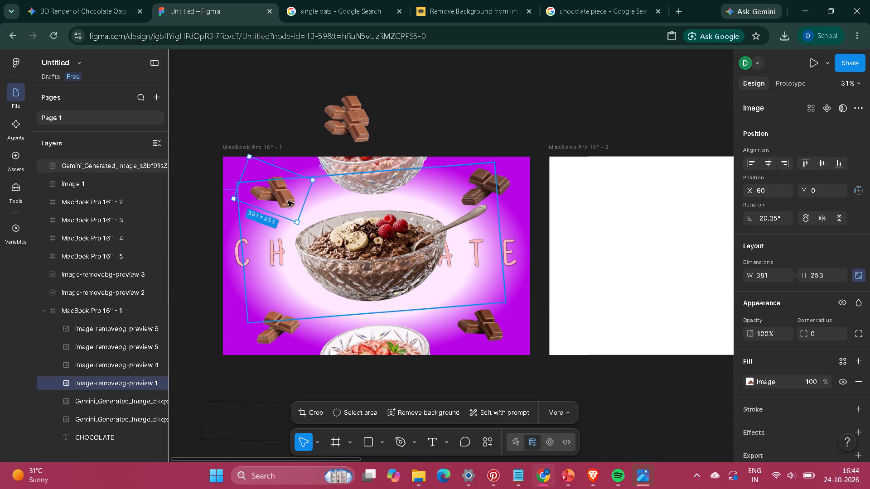
pyautogui.moveTo(252, 156); pyautogui.dragTo(248, 148)
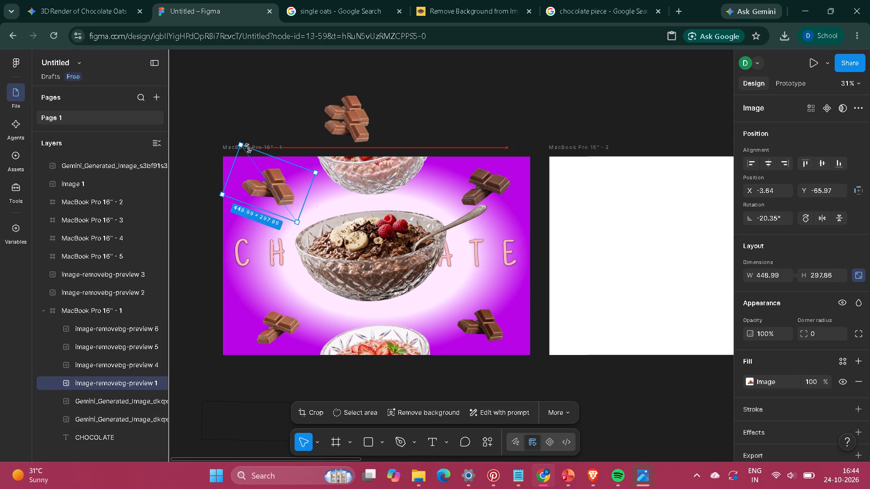
pyautogui.moveTo(248, 148); pyautogui.dragTo(249, 151)
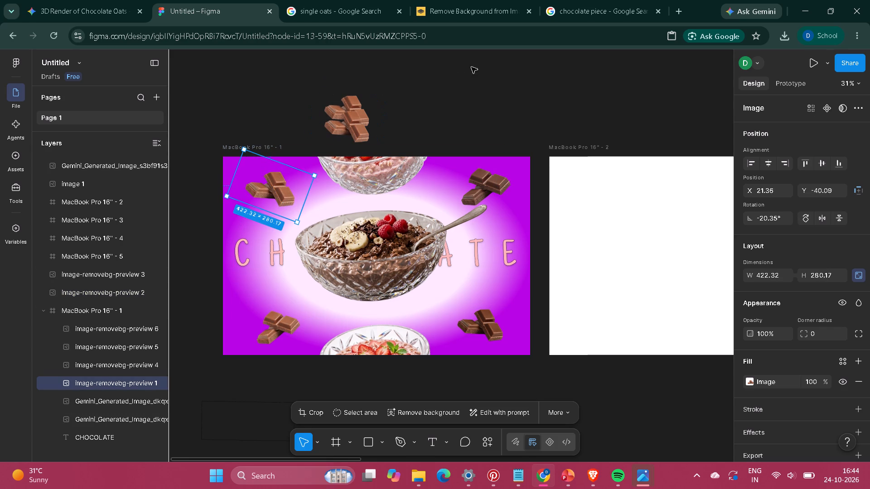
pyautogui.click(483, 67)
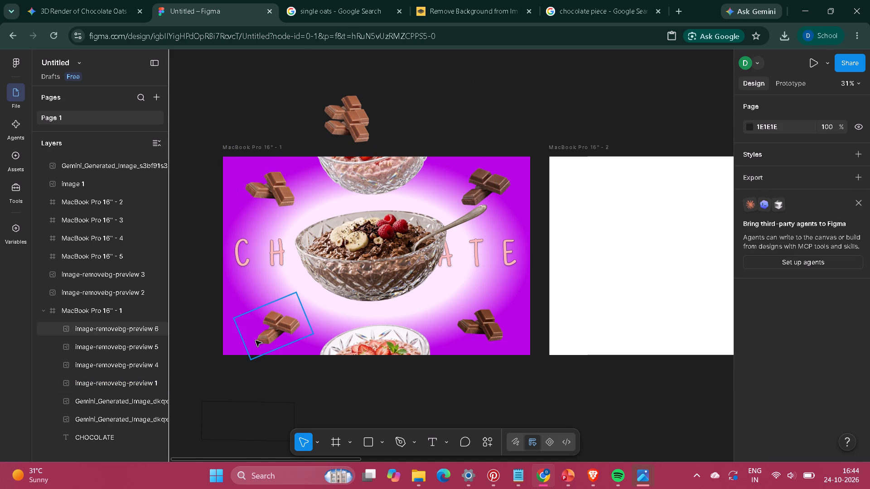
# Scale the bottom-left chocolate image to about 386 x 256 and move it up to about X 51, Y 732.
pyautogui.click(256, 340)
pyautogui.click(250, 358)
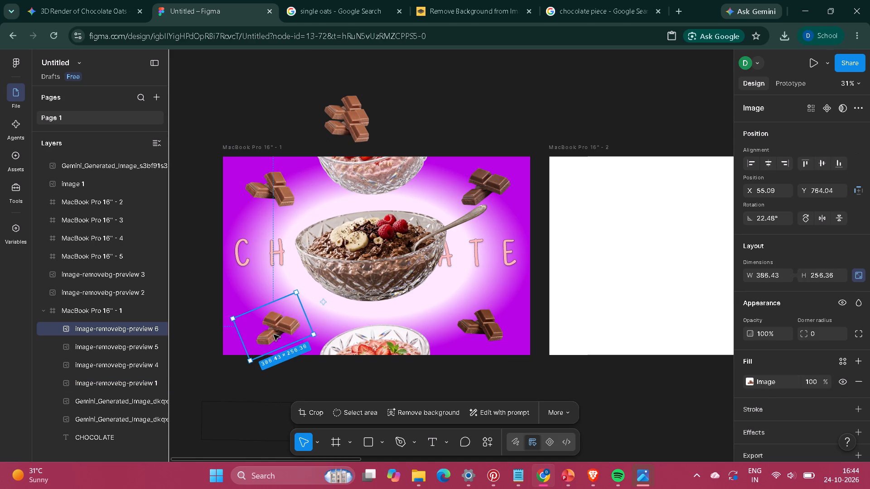
pyautogui.moveTo(270, 337); pyautogui.dragTo(269, 331)
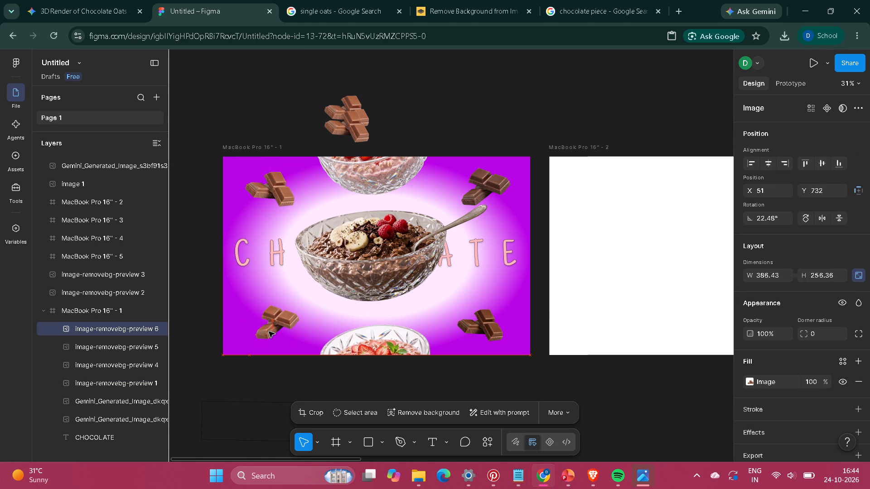
pyautogui.moveTo(269, 331); pyautogui.dragTo(270, 331)
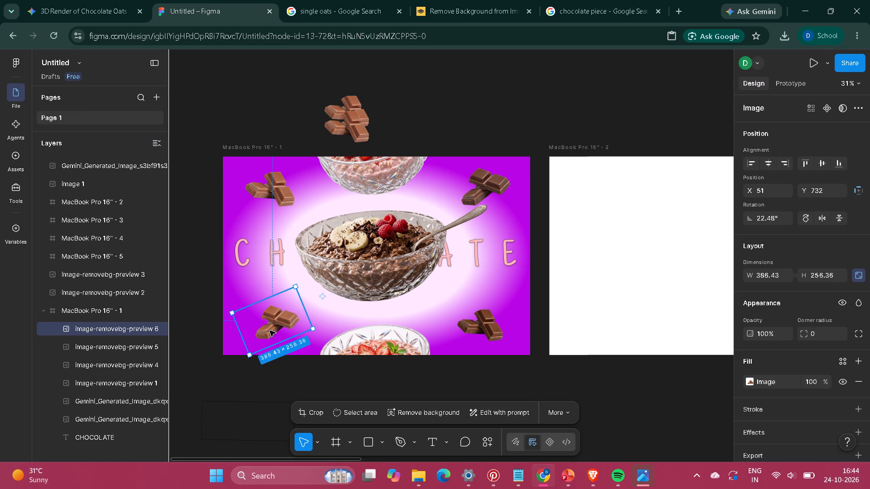
# Raise the bottom-left chocolate image's contrast close to maximum.
pyautogui.tripleClick(270, 331)
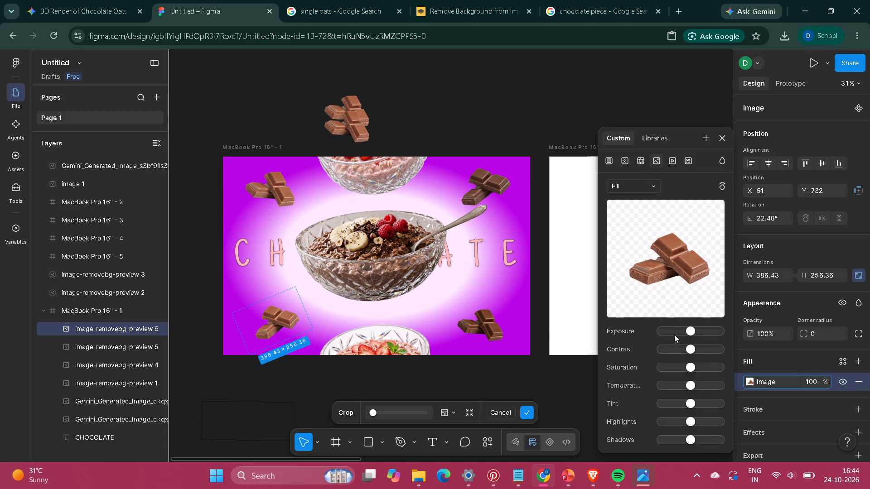
pyautogui.moveTo(688, 347); pyautogui.dragTo(754, 349)
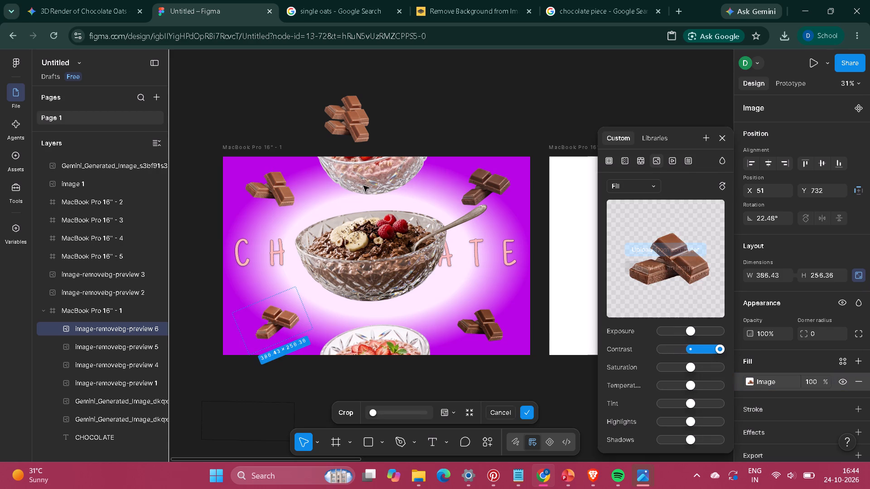
pyautogui.click(268, 177)
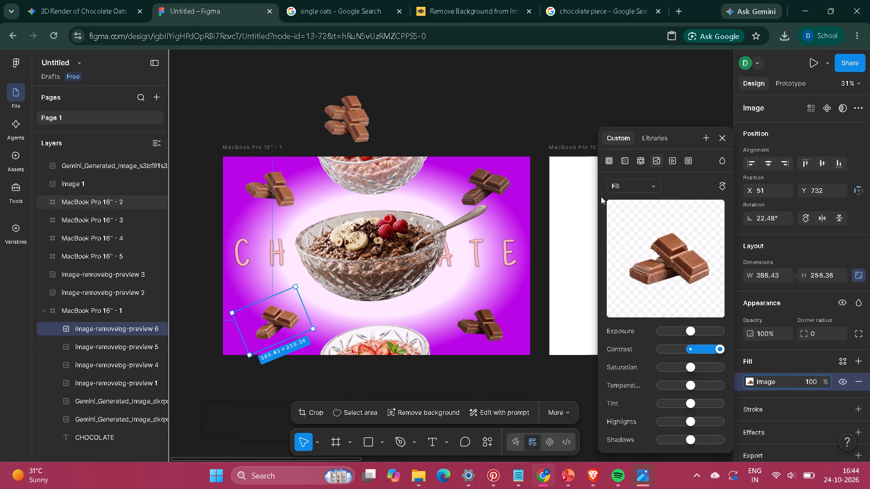
# Raise the contrast of the chocolate image in the frame's top-left corner close to maximum.
pyautogui.click(256, 183)
pyautogui.click(256, 174)
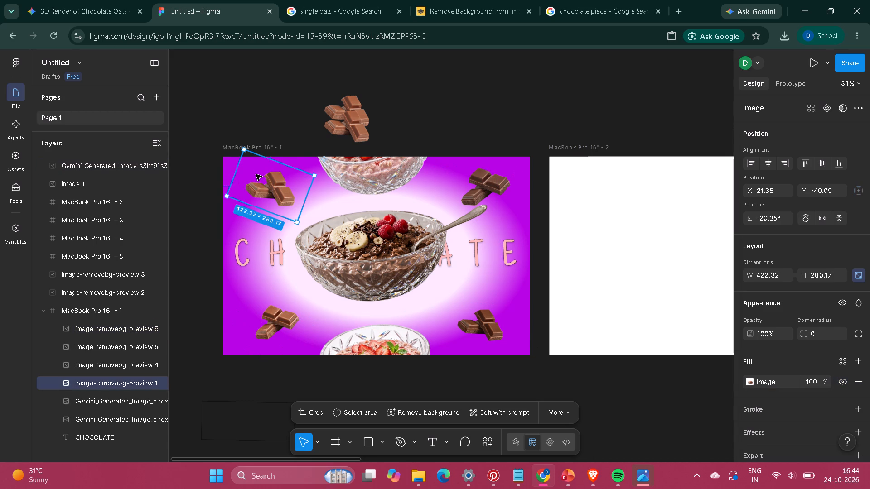
pyautogui.doubleClick(271, 173)
pyautogui.moveTo(691, 350); pyautogui.dragTo(715, 354)
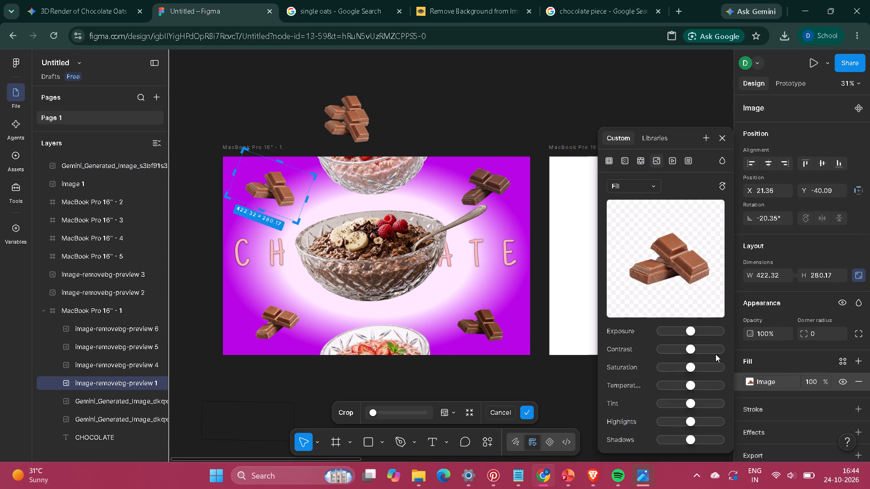
pyautogui.moveTo(715, 354); pyautogui.dragTo(782, 367)
pyautogui.click(573, 415)
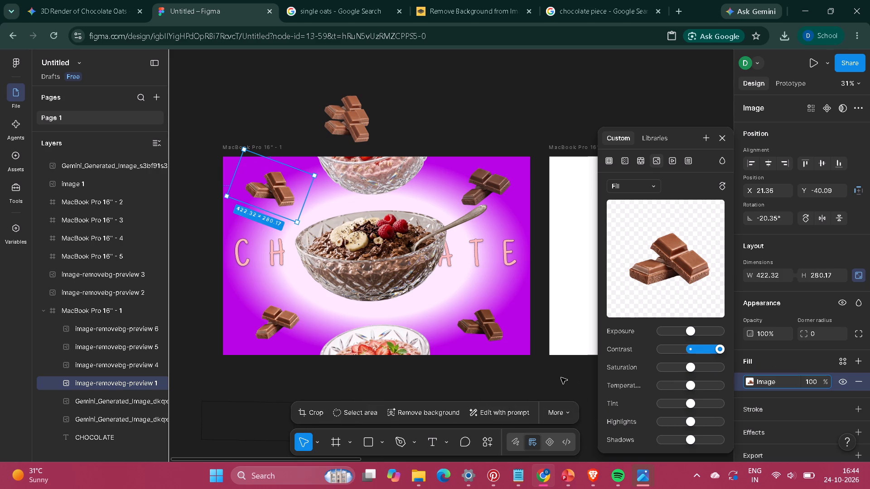
pyautogui.click(561, 378)
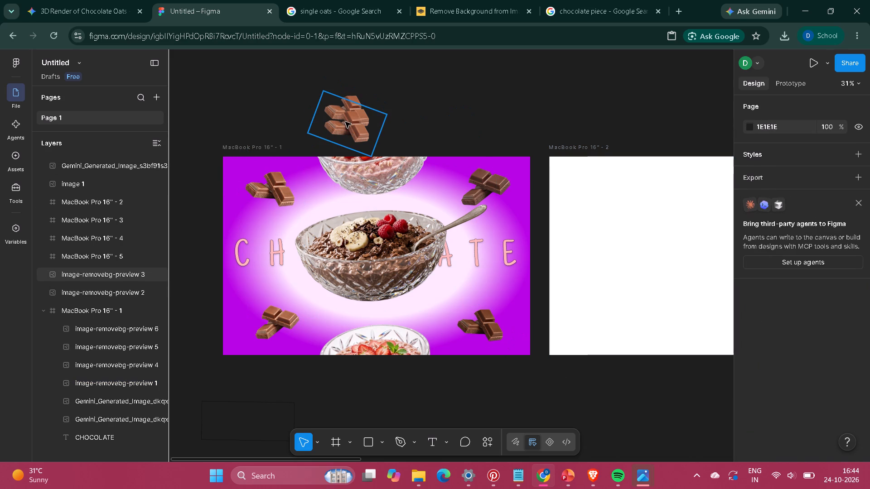
# Delete the two spare chocolate images lying on the canvas above the MacBook Pro 16" - 1 frame.
pyautogui.press('BackSpace')
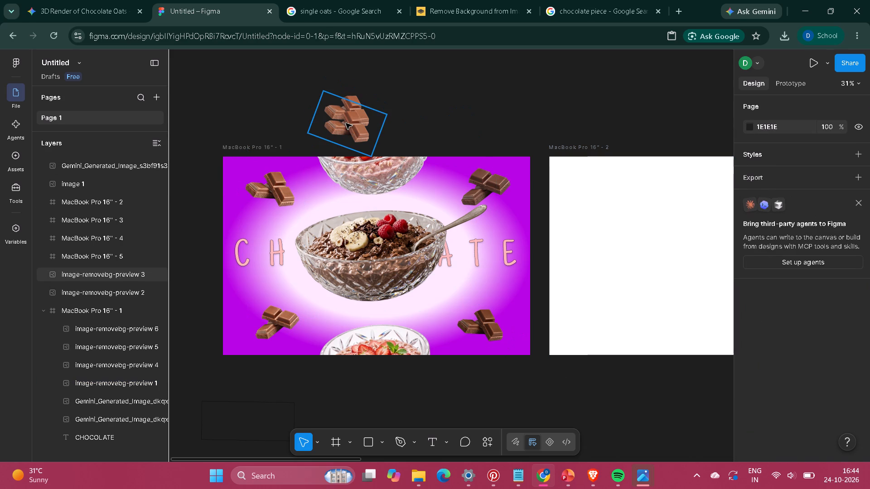
pyautogui.click(346, 123)
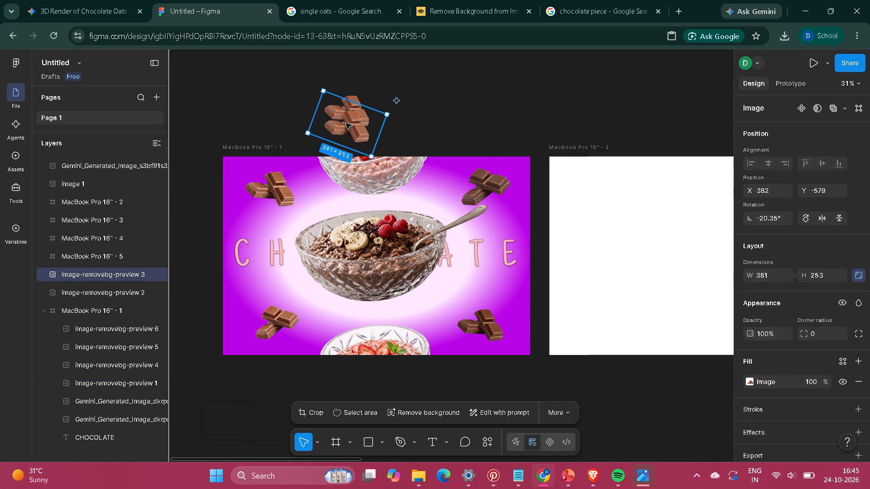
pyautogui.press('BackSpace')
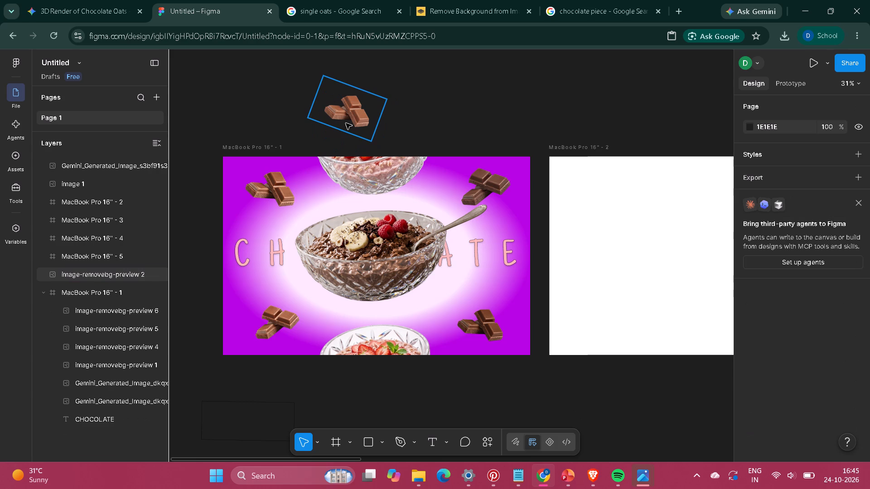
pyautogui.click(349, 123)
pyautogui.press('BackSpace')
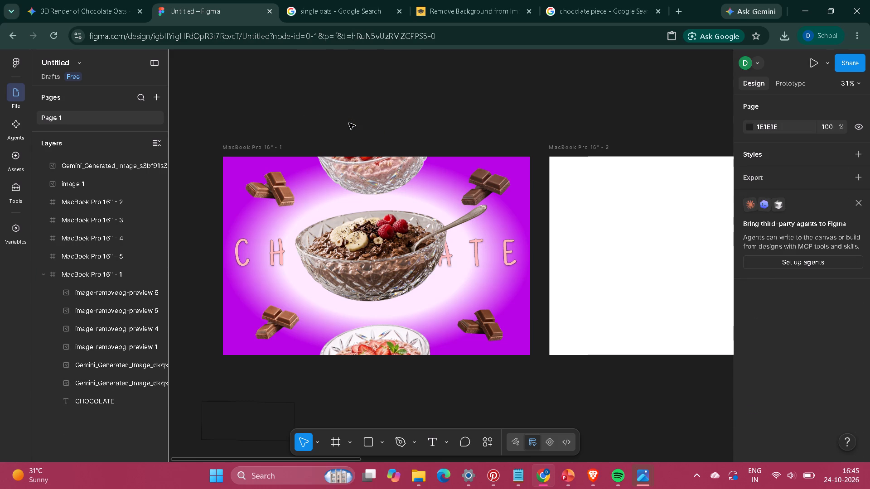
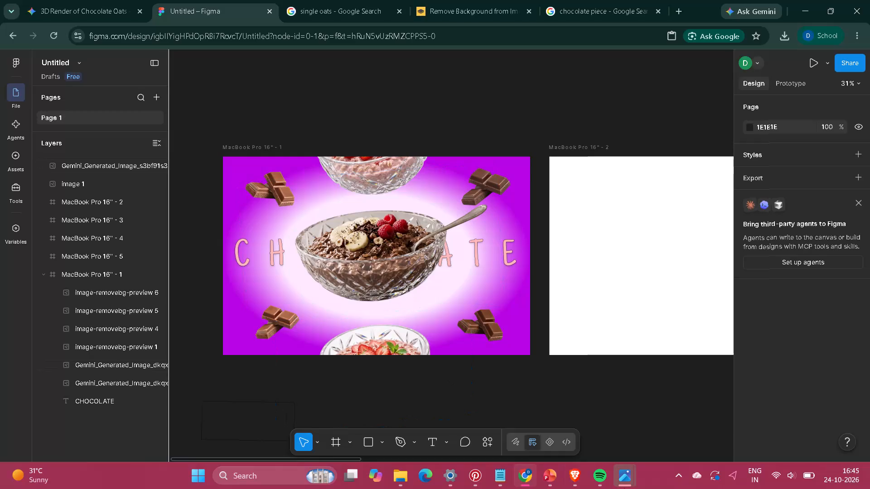
# Switch to Spotify, pause the song that is playing, and return to the Figma design in Chrome.
pyautogui.click(598, 479)
pyautogui.press('m')
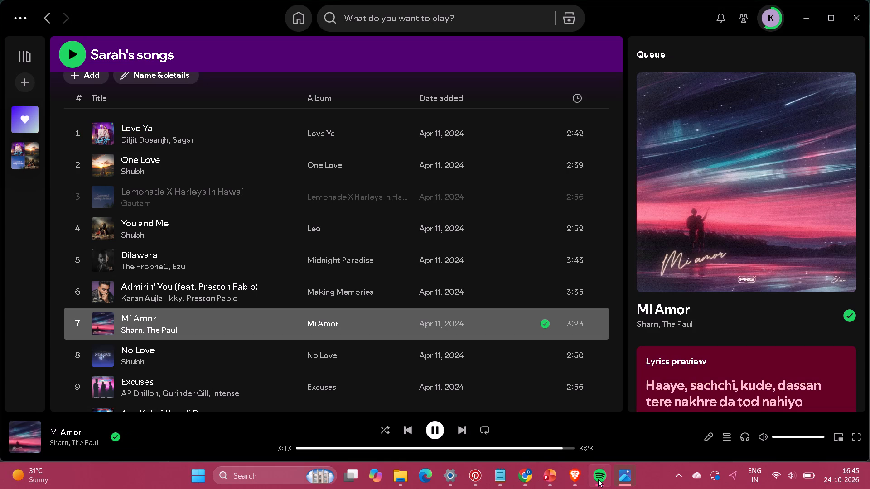
pyautogui.click(438, 436)
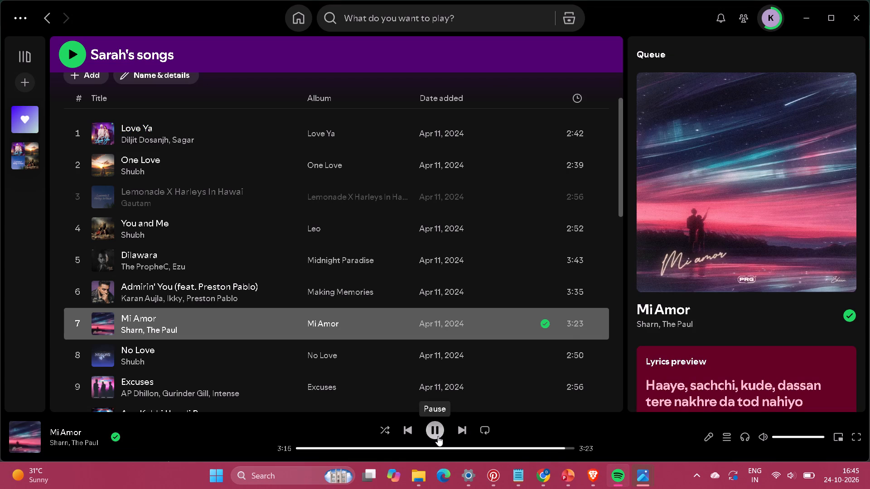
pyautogui.click(546, 477)
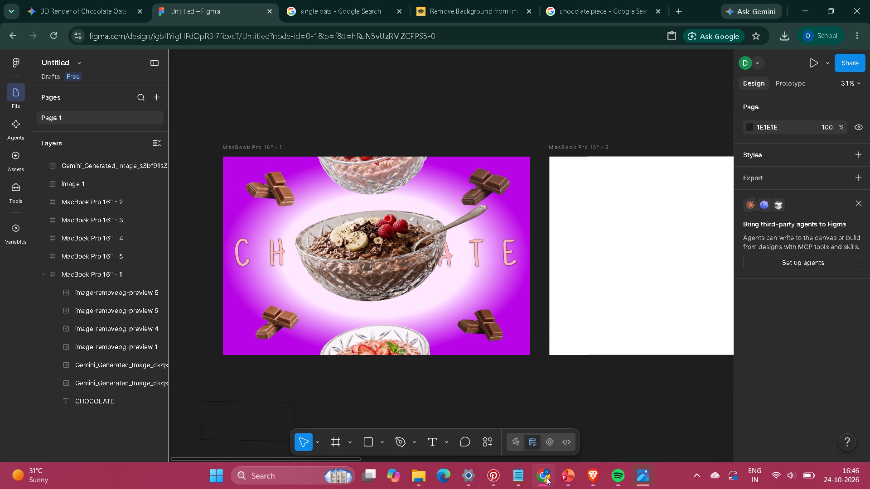
# Move the central chocolate bowl image out of the MacBook Pro 16" - 1 frame to about X 706, Y -2406 above it.
pyautogui.keyDown('ctrl'); pyautogui.scroll(-5, 546, 477); pyautogui.keyUp('ctrl')
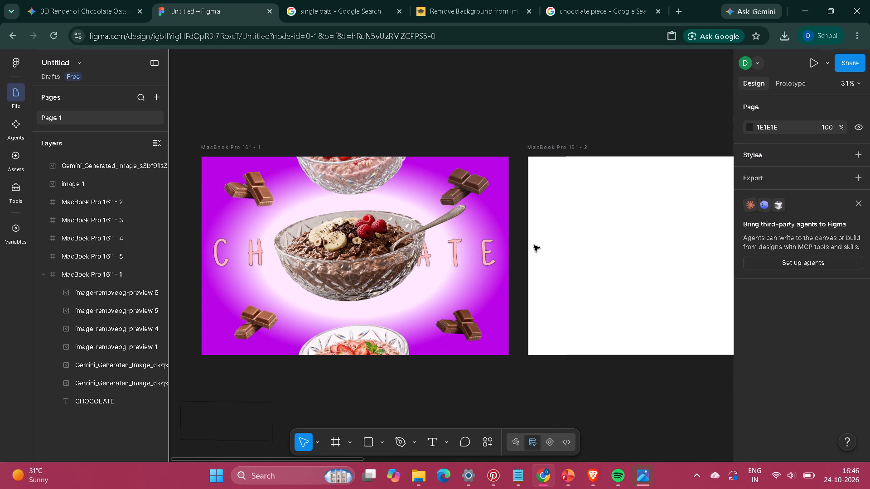
pyautogui.hscroll(-1, 534, 245)
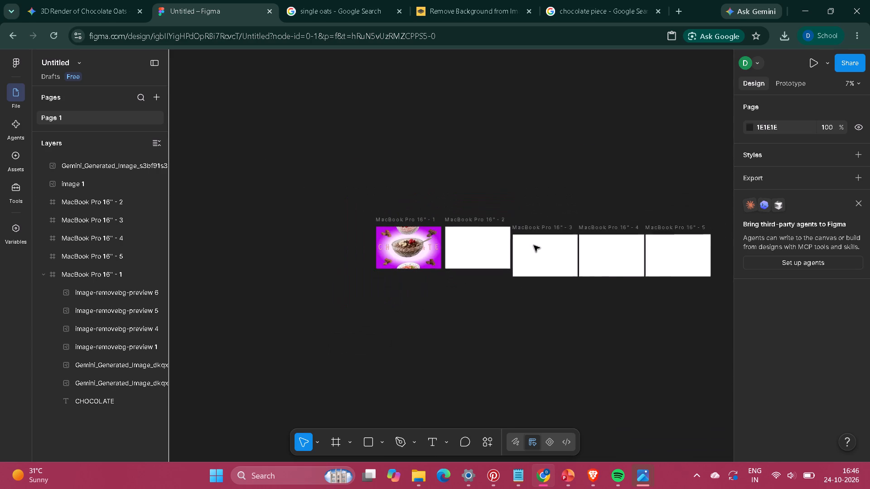
pyautogui.hscroll(-1, 534, 245)
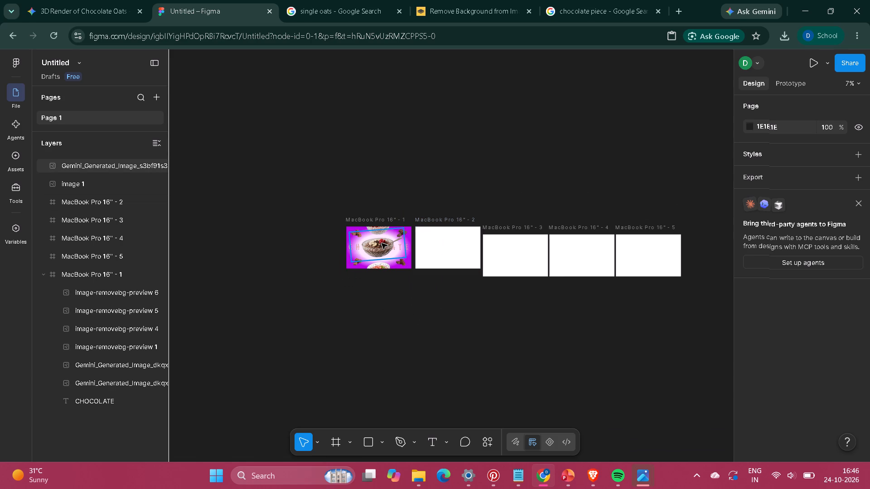
pyautogui.moveTo(382, 243); pyautogui.dragTo(406, 159)
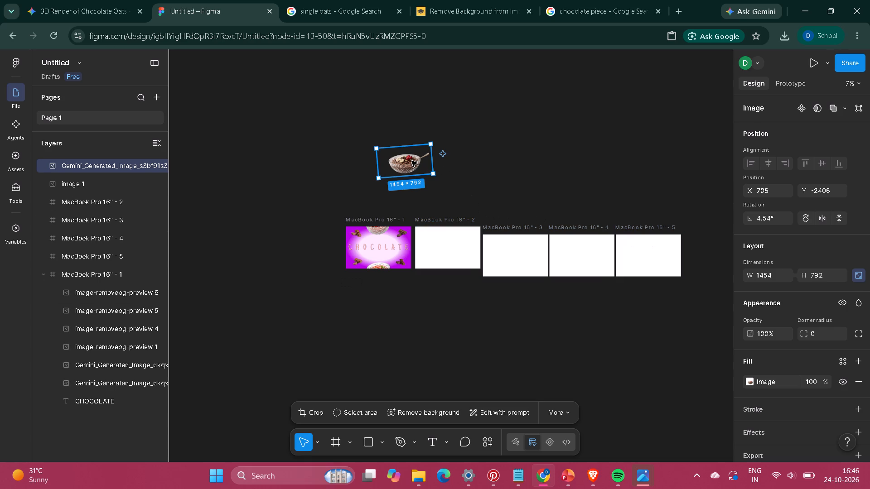
# Duplicate the chocolate bowl image four times and spread the copies in a loose row beside the original, above the frames.
pyautogui.hotkey('ctrl', 'd')
pyautogui.hotkey('ctrl', 'd')
pyautogui.hotkey('ctrl', 'd')
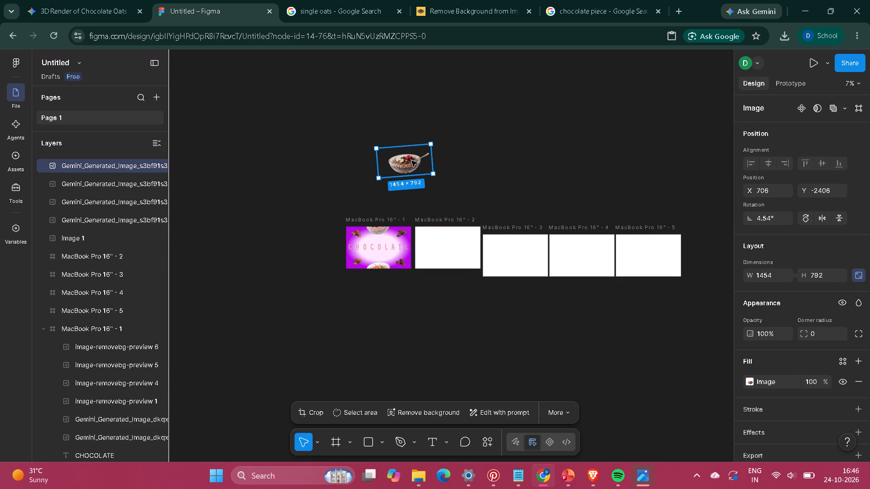
pyautogui.hotkey('ctrl', 'd')
pyautogui.moveTo(406, 167); pyautogui.dragTo(457, 159)
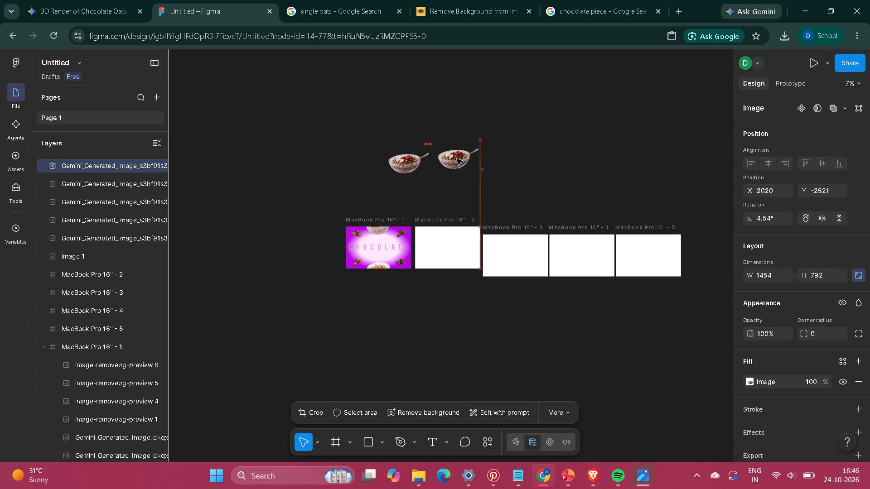
pyautogui.moveTo(457, 159); pyautogui.dragTo(457, 159)
pyautogui.moveTo(413, 161); pyautogui.dragTo(507, 149)
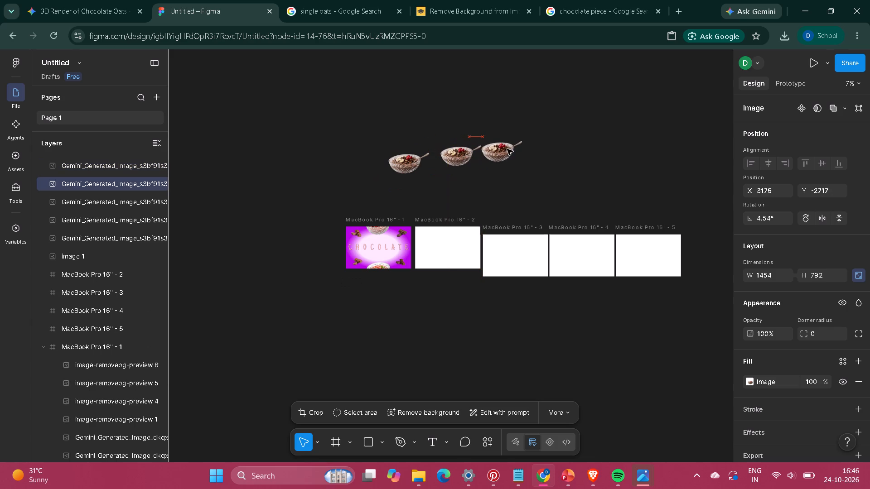
pyautogui.moveTo(507, 149); pyautogui.dragTo(511, 149)
pyautogui.moveTo(412, 161); pyautogui.dragTo(546, 159)
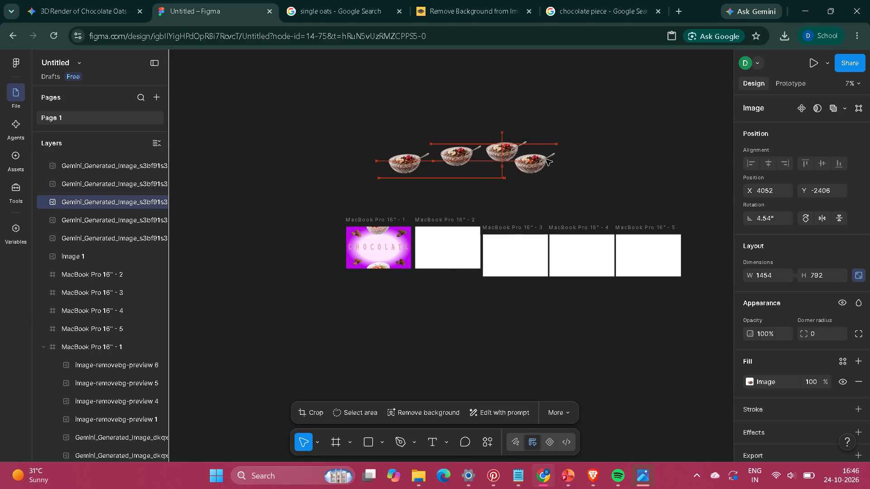
pyautogui.moveTo(546, 159); pyautogui.dragTo(551, 154)
pyautogui.moveTo(413, 161); pyautogui.dragTo(530, 173)
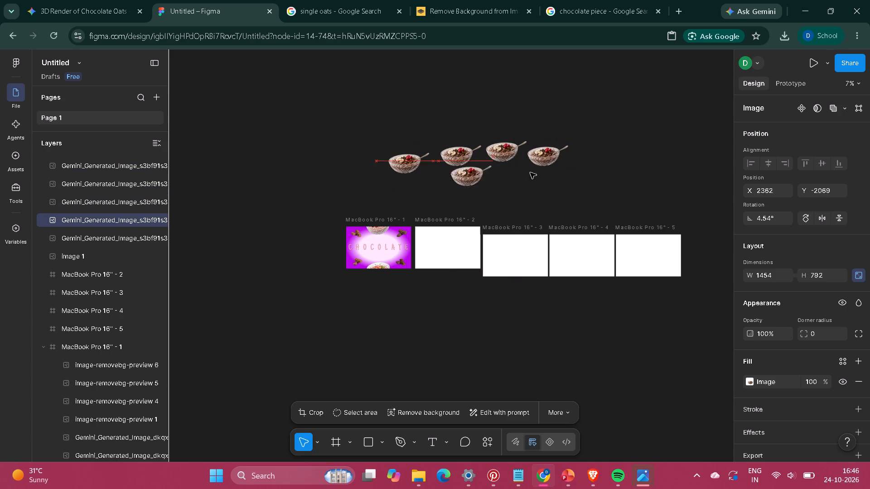
pyautogui.moveTo(530, 173); pyautogui.dragTo(590, 168)
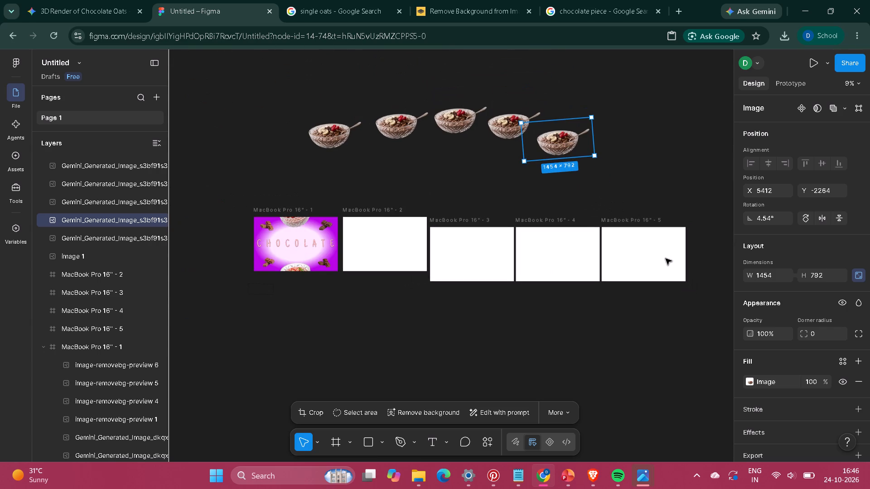
# Stack the blank MacBook Pro 16" frames 2 to 5 in a vertical column beneath frame 1, with gaps between them.
pyautogui.moveTo(378, 249); pyautogui.dragTo(289, 338)
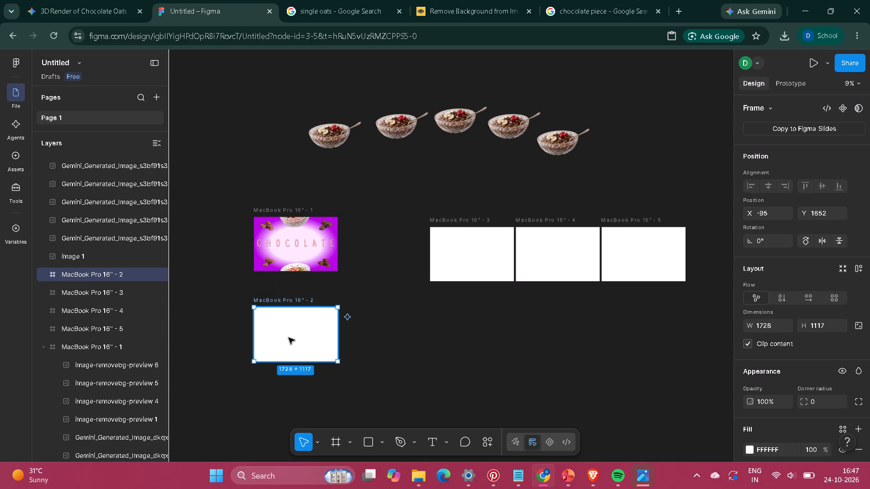
pyautogui.scroll(-1, 289, 338)
pyautogui.moveTo(456, 137); pyautogui.dragTo(292, 290)
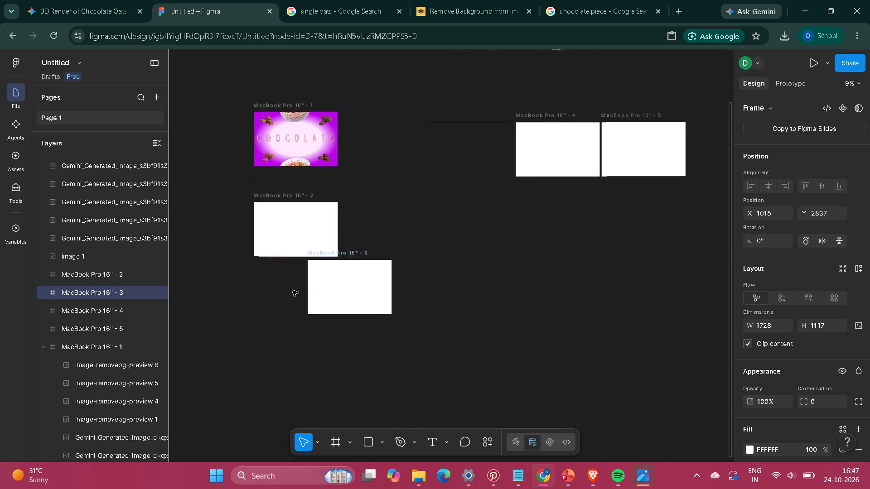
pyautogui.moveTo(292, 290); pyautogui.dragTo(283, 315)
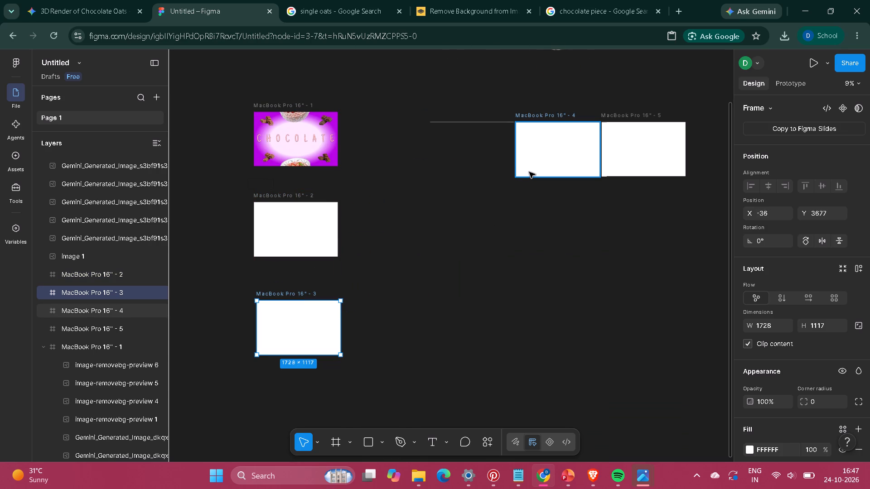
pyautogui.moveTo(562, 163); pyautogui.dragTo(468, 305)
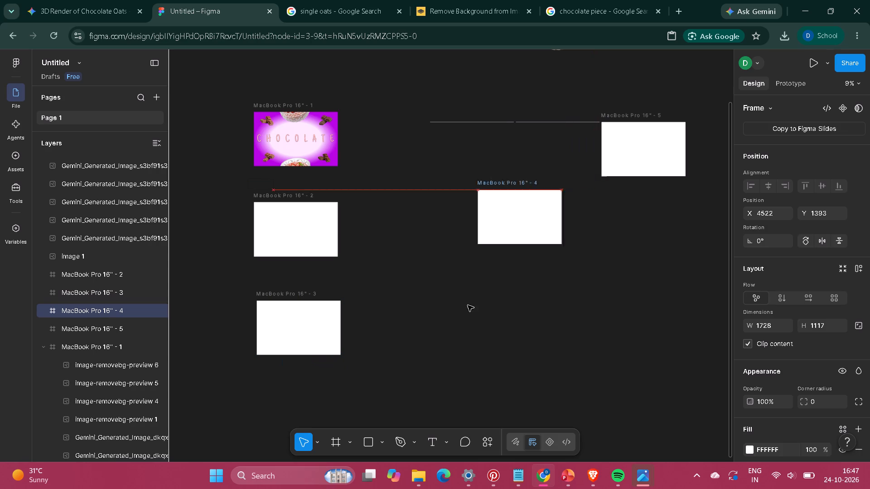
pyautogui.moveTo(468, 305); pyautogui.dragTo(302, 419)
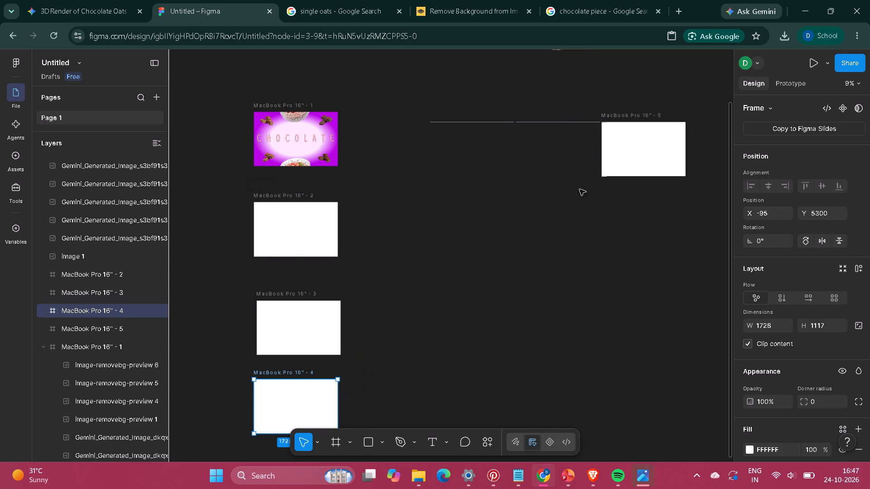
pyautogui.moveTo(636, 158); pyautogui.dragTo(303, 453)
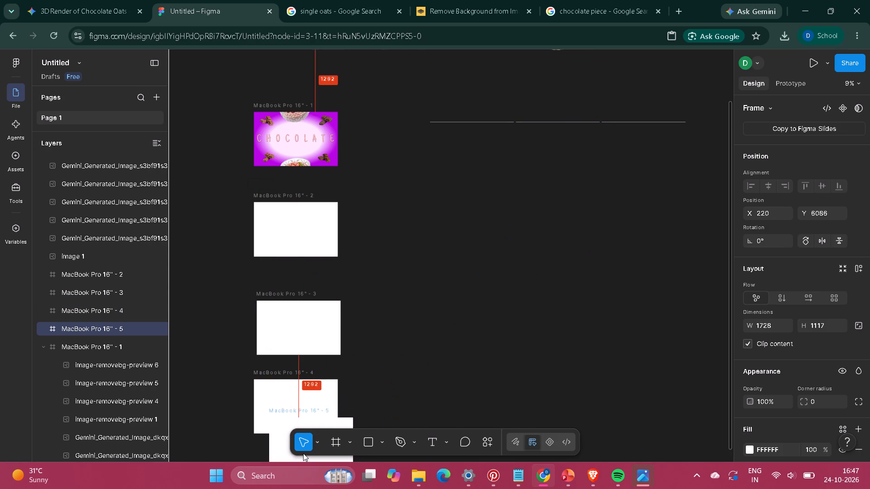
pyautogui.moveTo(303, 453); pyautogui.dragTo(285, 401)
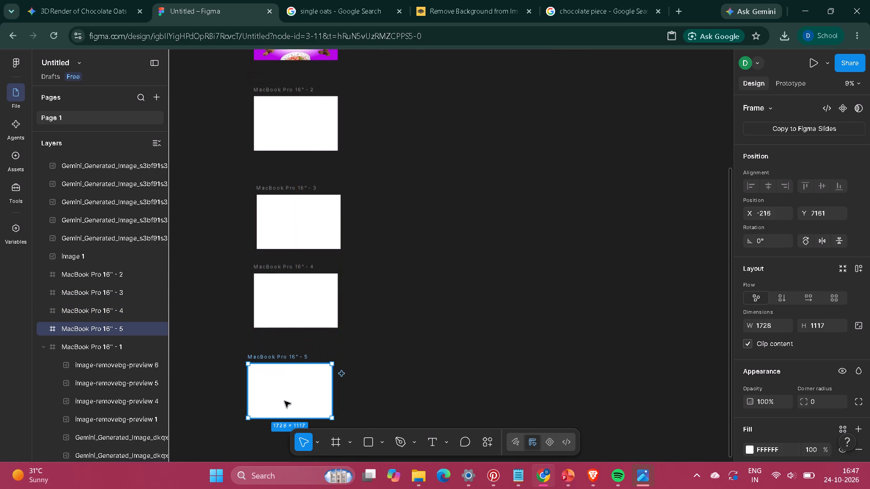
# Gather all five chocolate bowl images into one overlapping pile on the empty canvas beside frame 1, around X 4221, Y 235.
pyautogui.scroll(1, 458, 299)
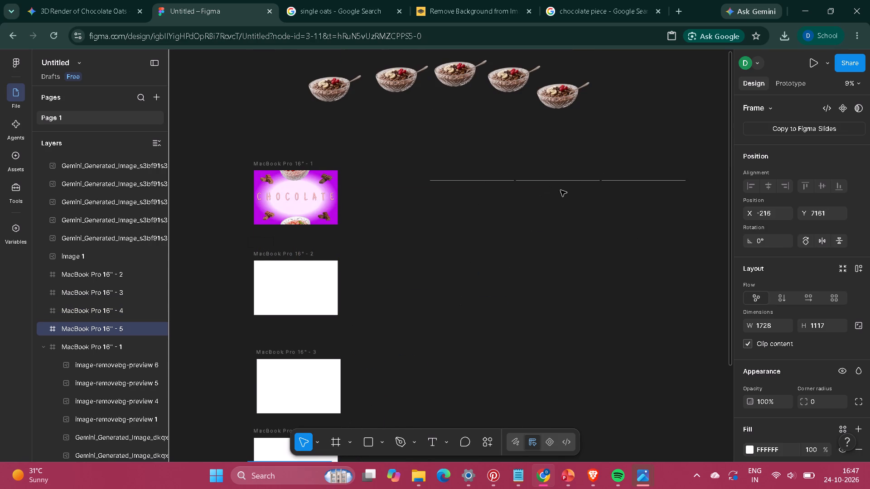
pyautogui.moveTo(560, 105); pyautogui.dragTo(551, 129)
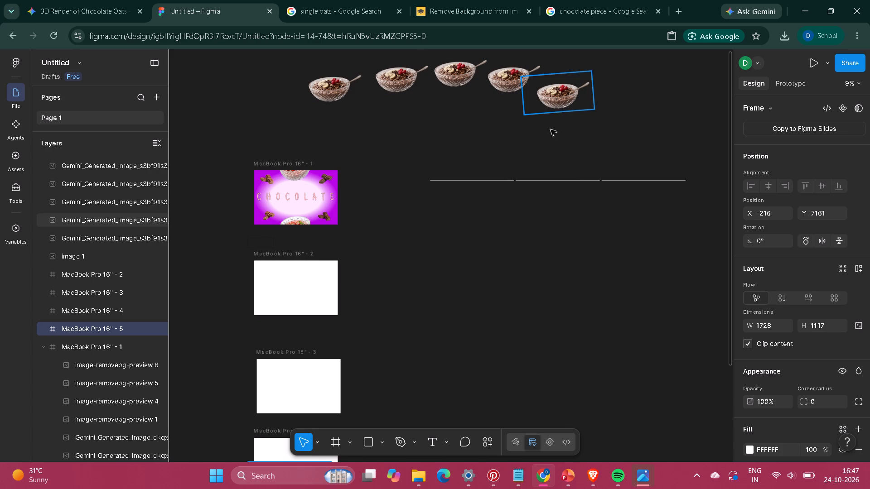
pyautogui.moveTo(551, 129); pyautogui.dragTo(503, 225)
pyautogui.moveTo(512, 85); pyautogui.dragTo(502, 225)
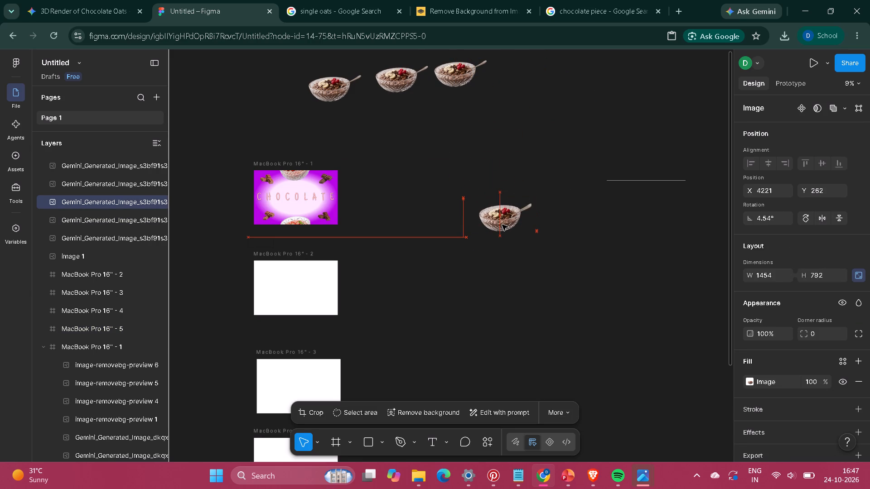
pyautogui.moveTo(502, 225); pyautogui.dragTo(502, 224)
pyautogui.moveTo(464, 81); pyautogui.dragTo(469, 119)
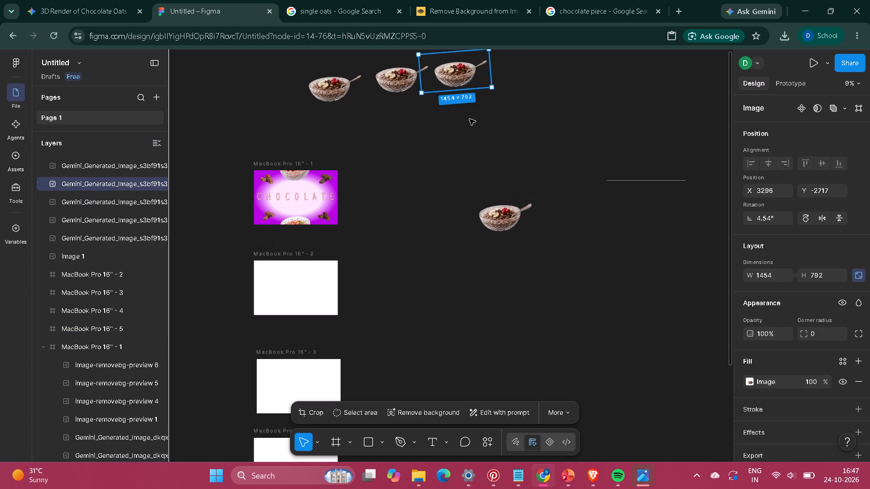
pyautogui.moveTo(469, 119); pyautogui.dragTo(508, 224)
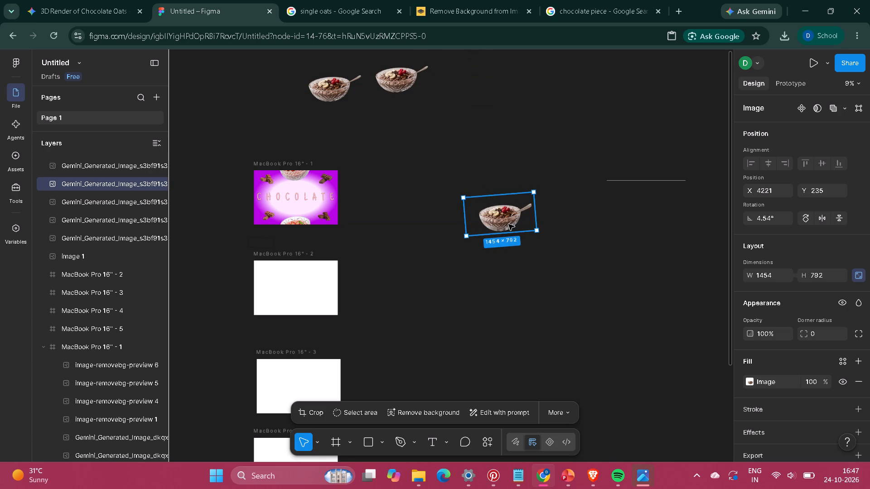
pyautogui.moveTo(410, 86); pyautogui.dragTo(509, 222)
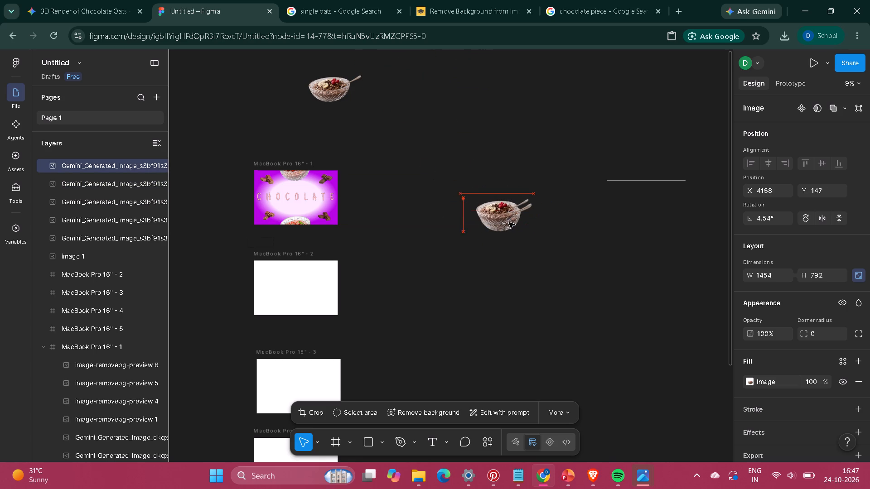
pyautogui.moveTo(509, 222); pyautogui.dragTo(513, 223)
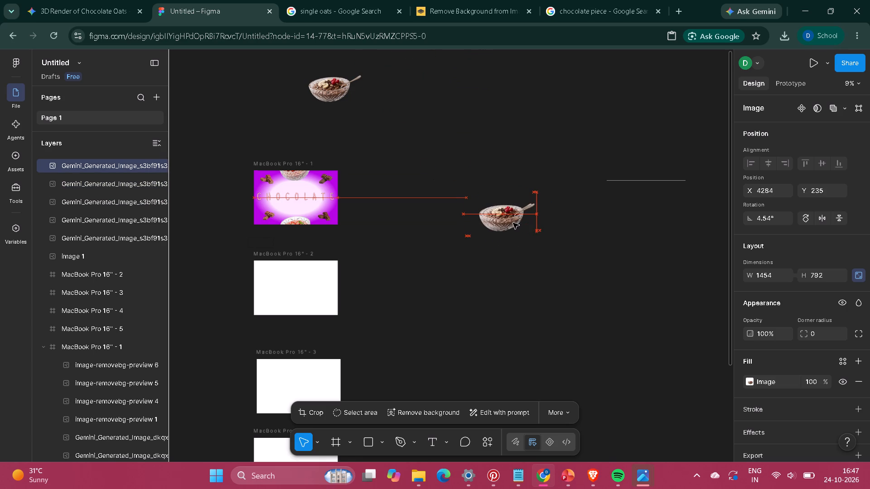
pyautogui.moveTo(513, 223); pyautogui.dragTo(513, 224)
pyautogui.moveTo(352, 100); pyautogui.dragTo(517, 227)
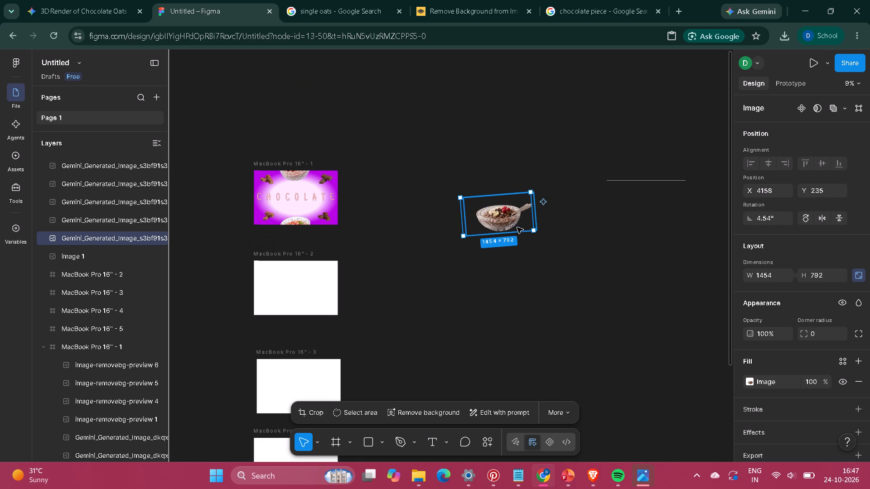
# Duplicate the whole pile of five chocolate bowl images and place the copies immediately to the right of the original pile.
pyautogui.click(568, 264)
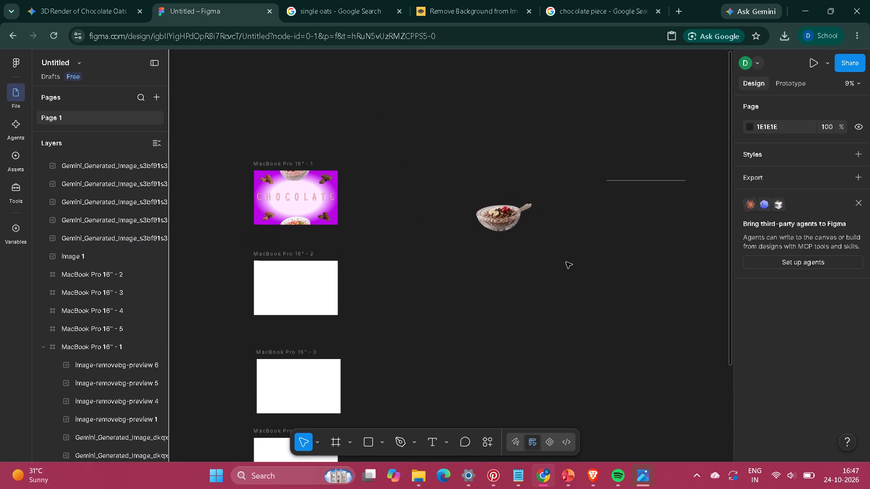
pyautogui.click(545, 231)
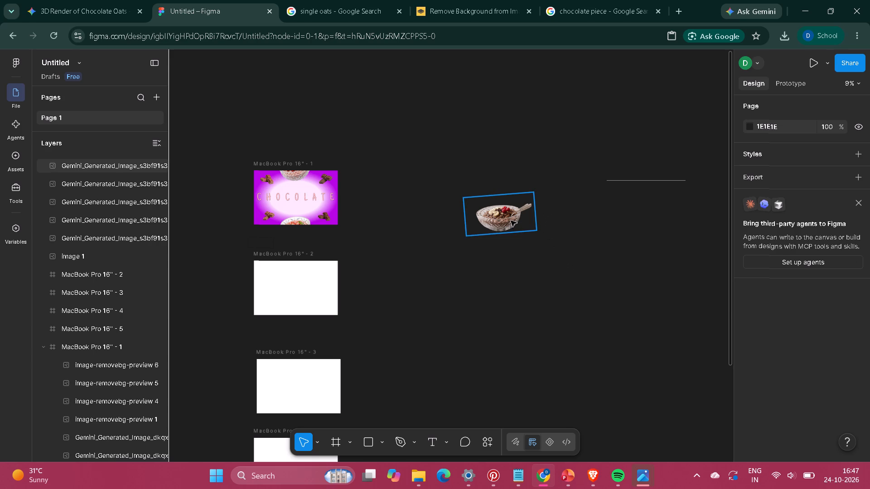
pyautogui.moveTo(555, 276); pyautogui.dragTo(493, 197)
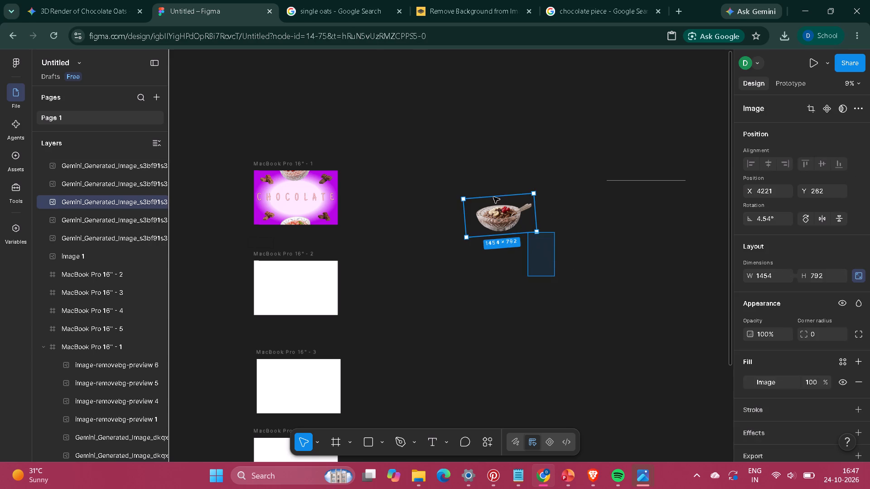
pyautogui.moveTo(493, 197); pyautogui.dragTo(468, 192)
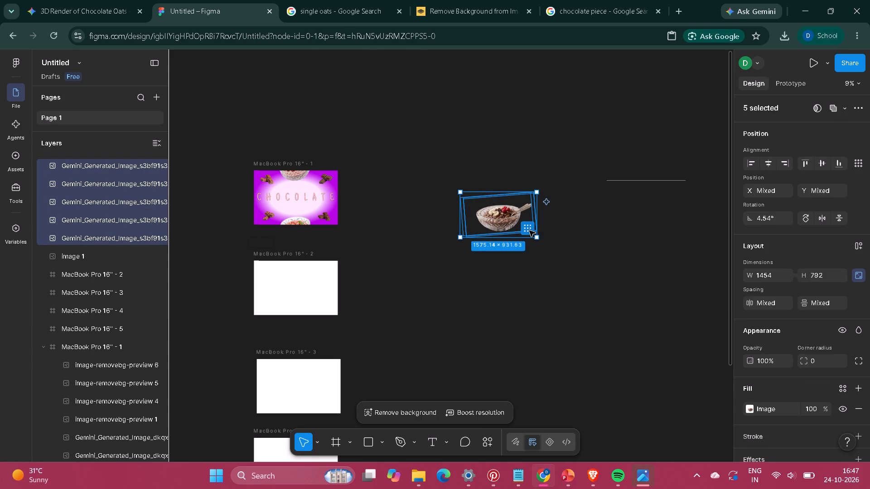
pyautogui.hotkey('ctrl', 'd')
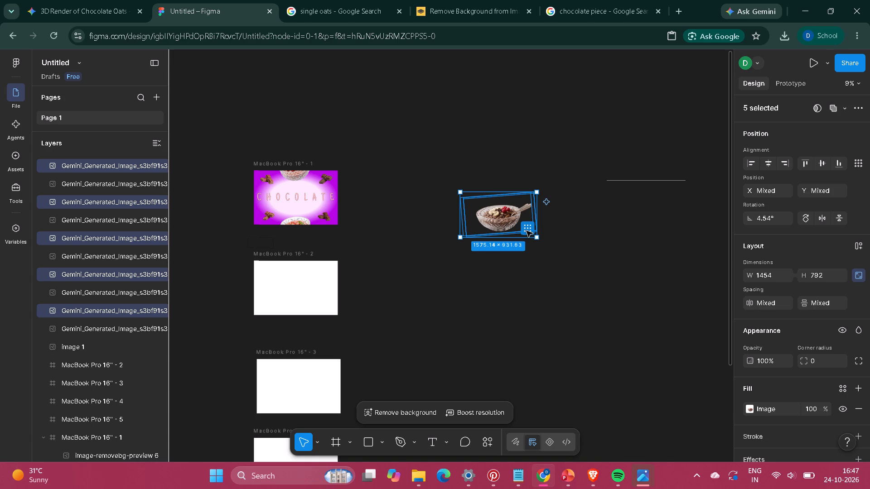
pyautogui.moveTo(527, 231); pyautogui.dragTo(614, 232)
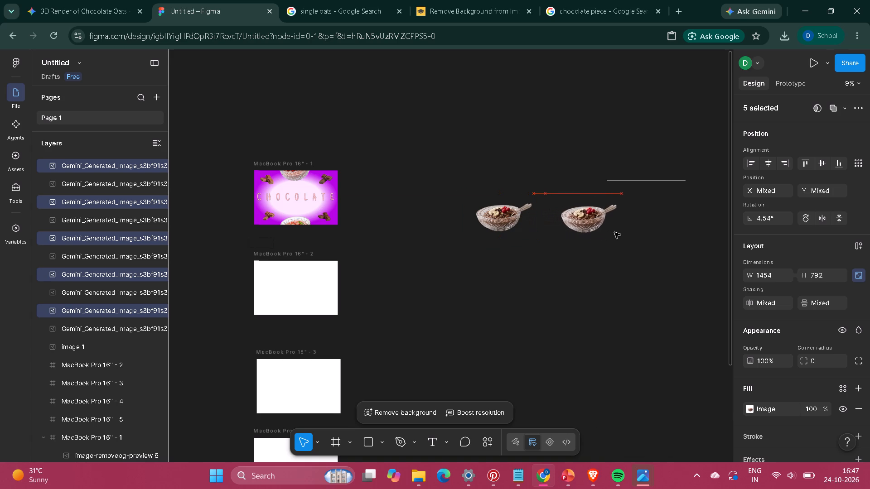
pyautogui.moveTo(614, 232); pyautogui.dragTo(615, 232)
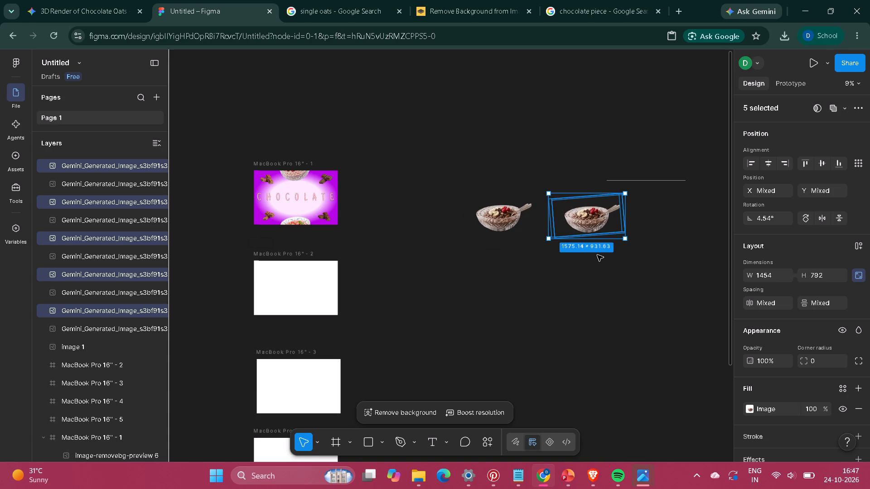
# Duplicate the pile of five chocolate bowl images three more times at the same spacing, forming a row of five piles.
pyautogui.hotkey('ctrl', 'd')
pyautogui.hotkey('ctrl', 'd')
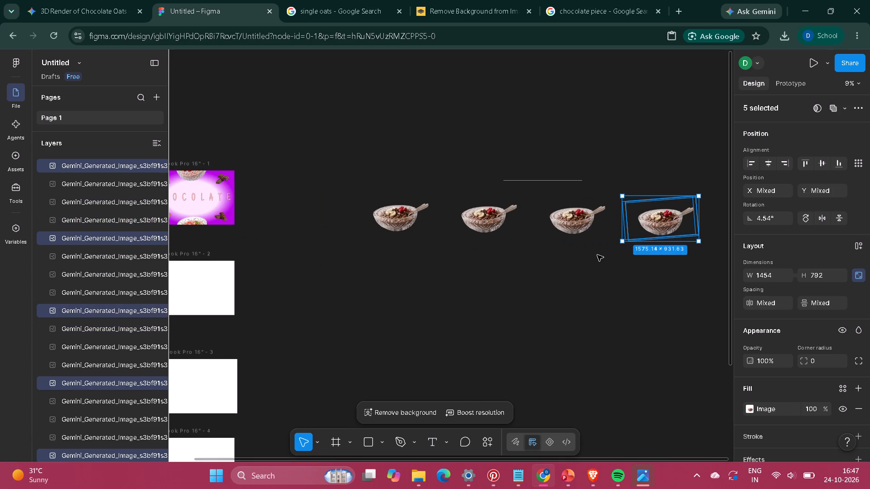
pyautogui.hotkey('ctrl', 'd')
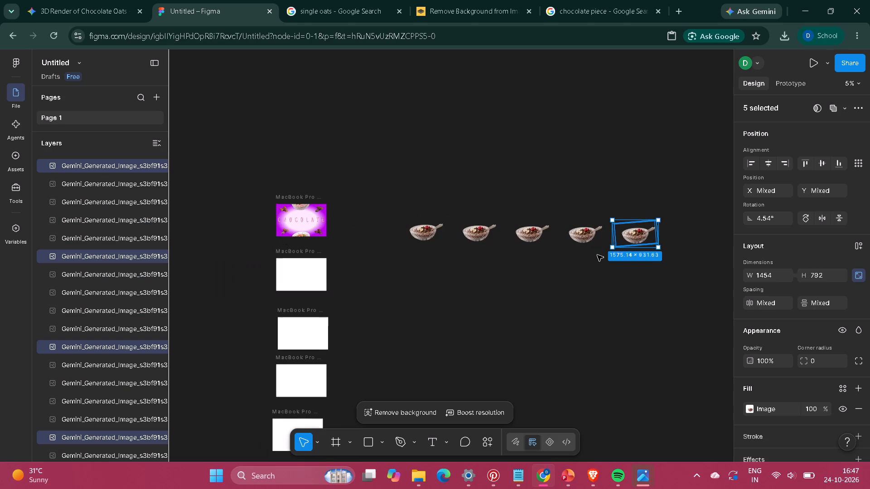
# Move the last pile in the row onto the lower edge of frame 1, overlapping the gap above frame 2.
pyautogui.scroll(-1, 597, 255)
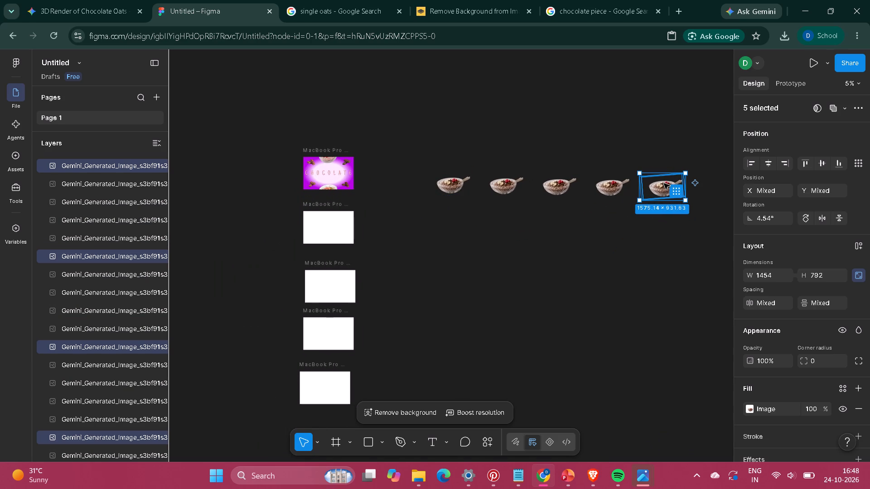
pyautogui.moveTo(674, 188); pyautogui.dragTo(385, 209)
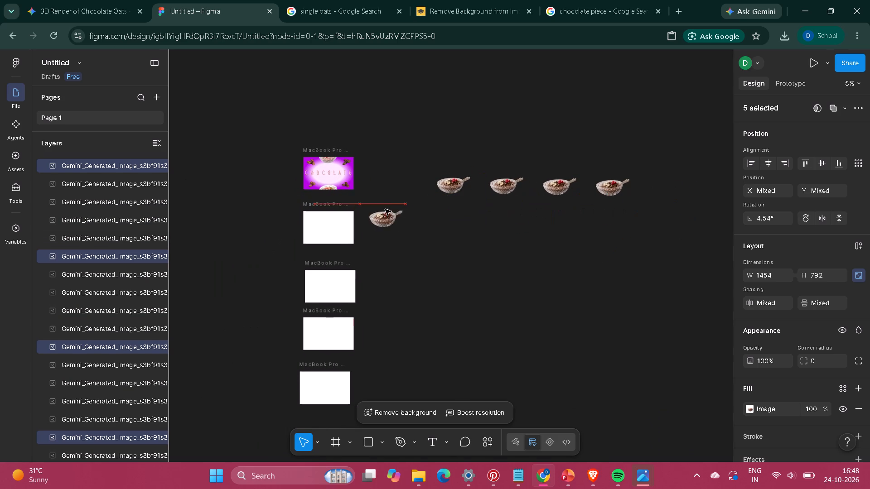
pyautogui.moveTo(385, 209); pyautogui.dragTo(336, 198)
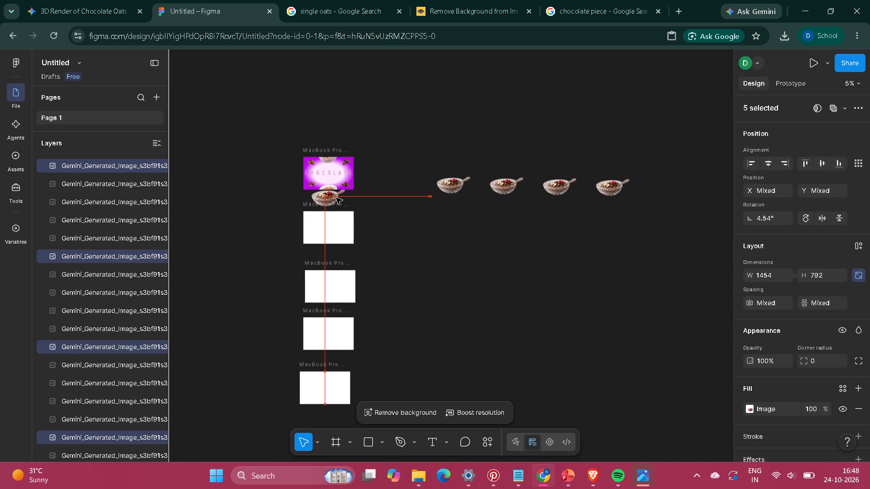
pyautogui.moveTo(336, 198); pyautogui.dragTo(337, 199)
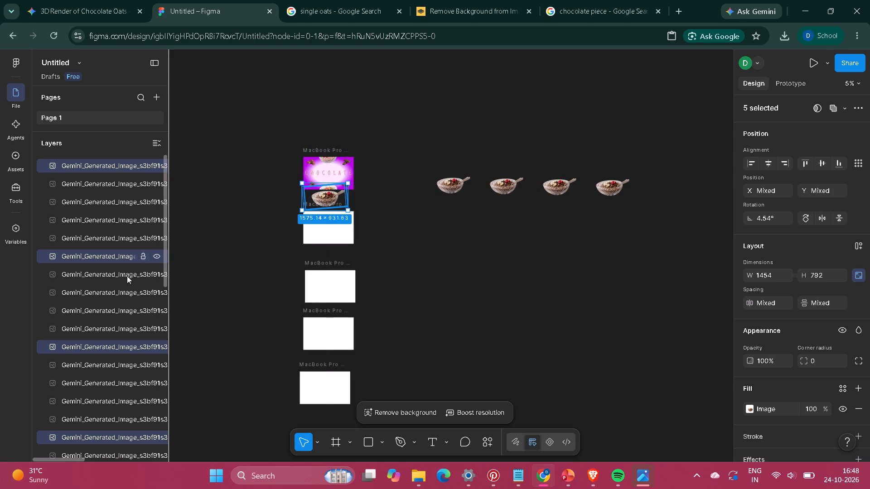
# Select the moved bowl pile together with Image 1 and nest these layers inside MacBook Pro 16" - 1, above image-removebg-preview 6.
pyautogui.click(102, 347)
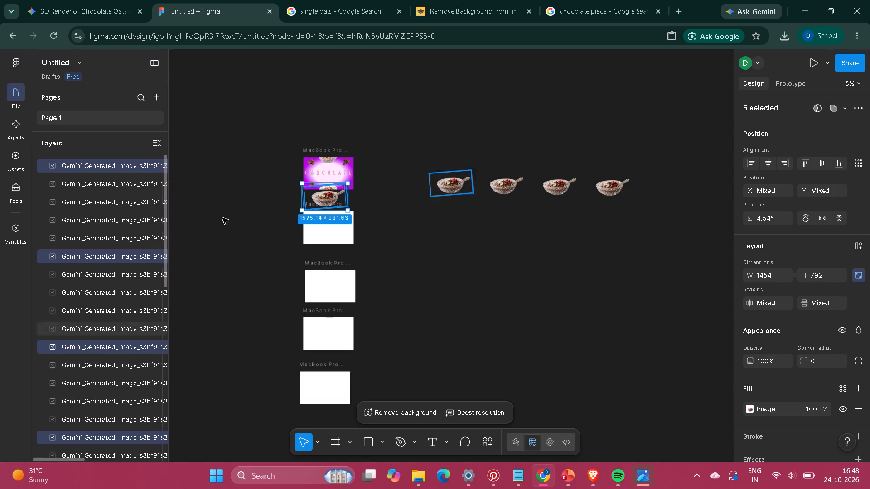
pyautogui.click(307, 149)
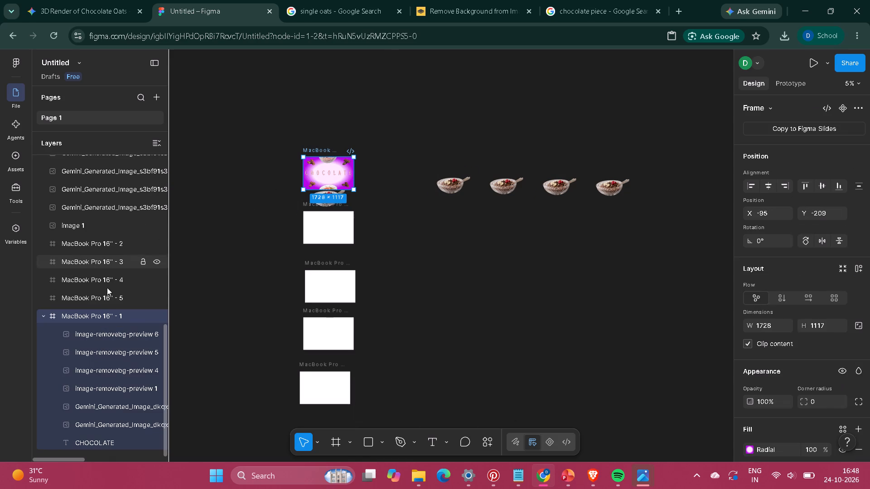
pyautogui.scroll(6, 96, 310)
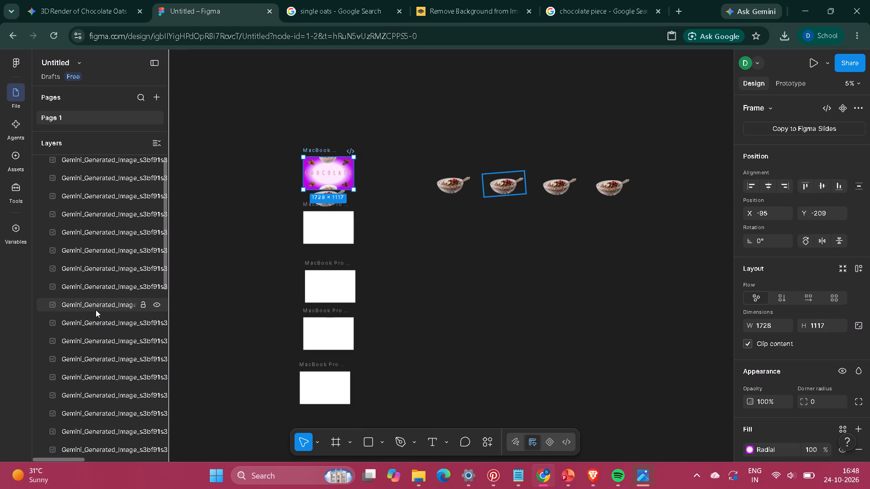
pyautogui.scroll(4, 96, 310)
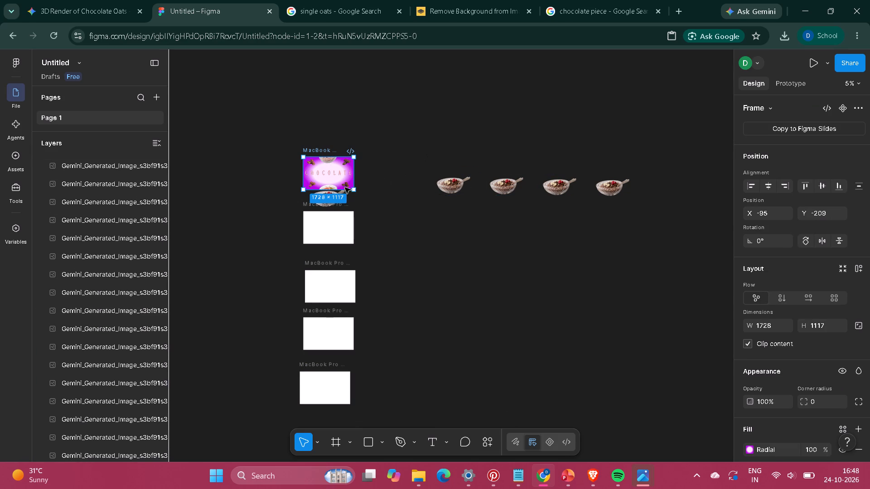
pyautogui.click(329, 202)
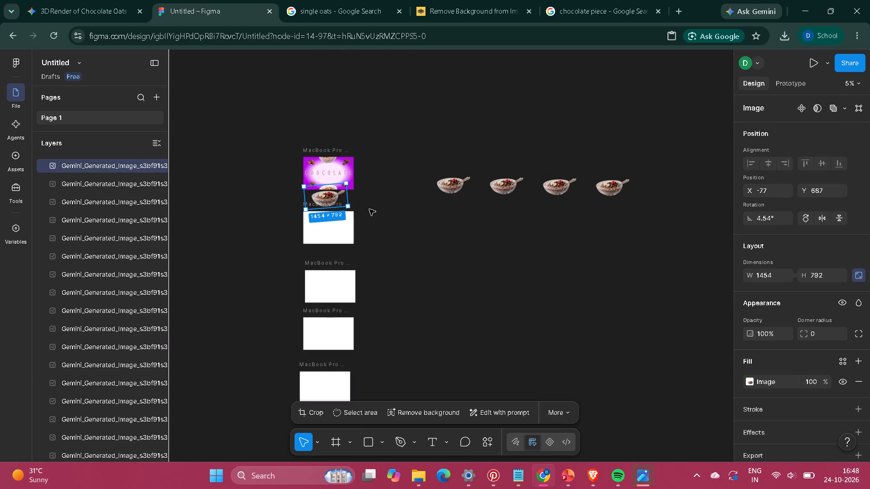
pyautogui.moveTo(369, 209); pyautogui.dragTo(346, 199)
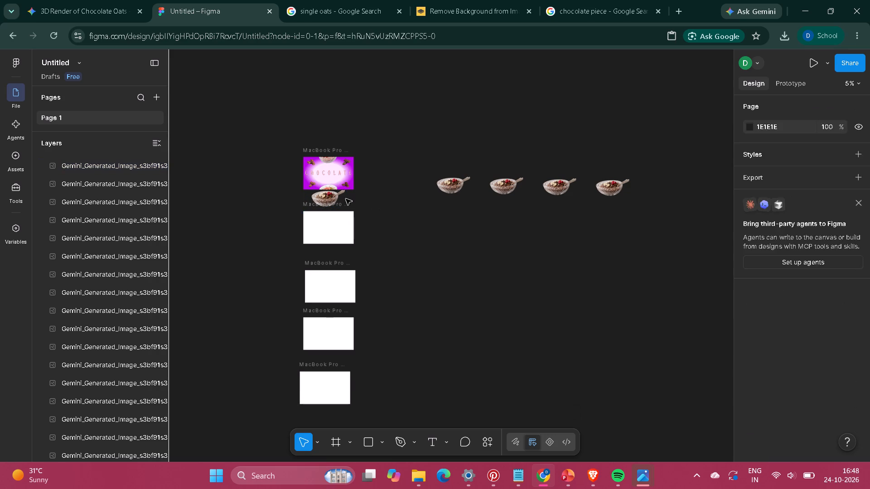
pyautogui.moveTo(346, 199); pyautogui.dragTo(310, 192)
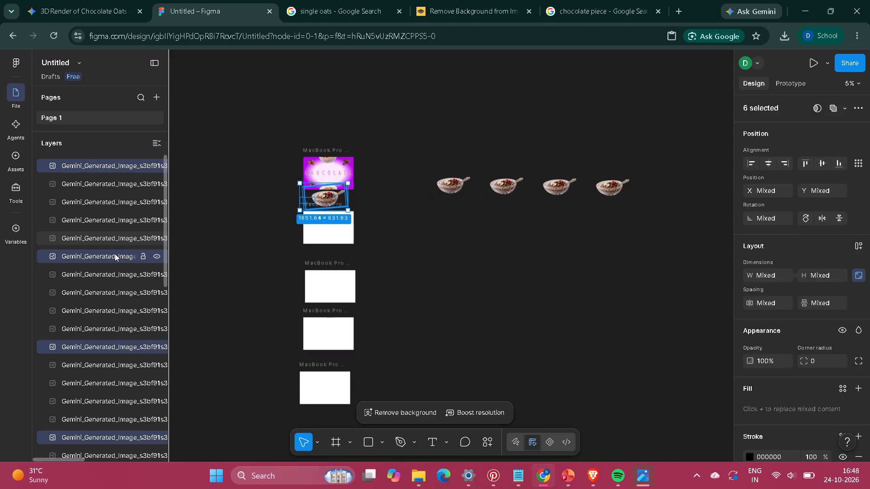
pyautogui.moveTo(115, 254); pyautogui.dragTo(93, 422)
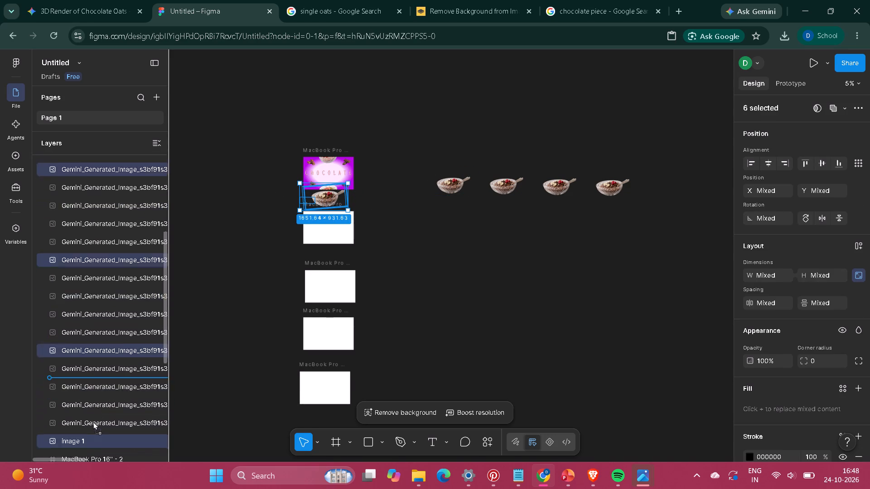
pyautogui.moveTo(93, 422); pyautogui.dragTo(106, 330)
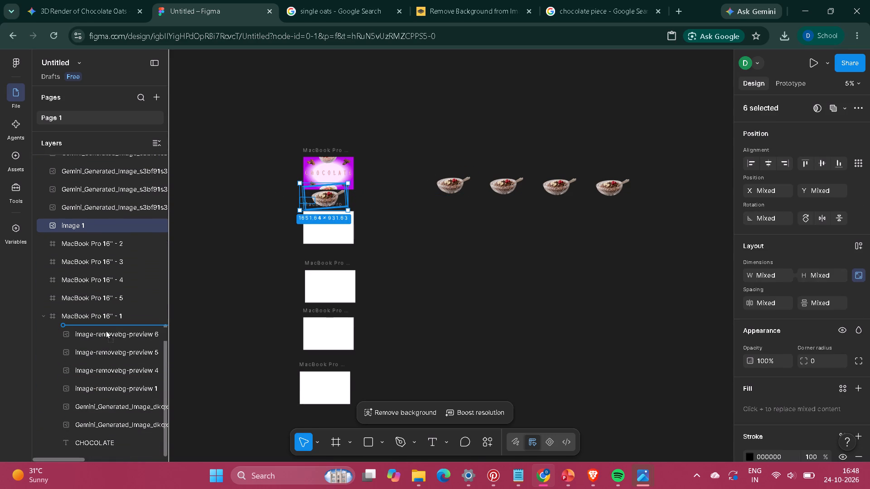
pyautogui.moveTo(106, 330); pyautogui.dragTo(106, 327)
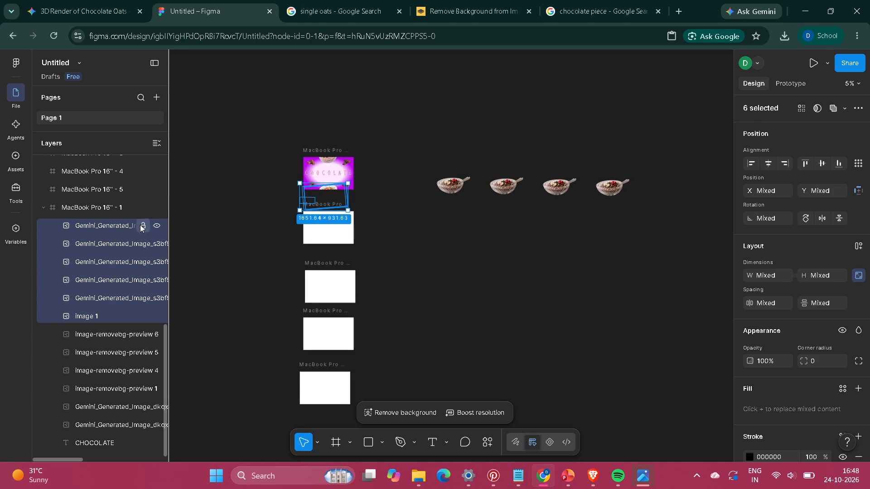
# Move the topmost nested bowl image up into the chocolate design and centre it horizontally and vertically in frame 1.
pyautogui.click(119, 224)
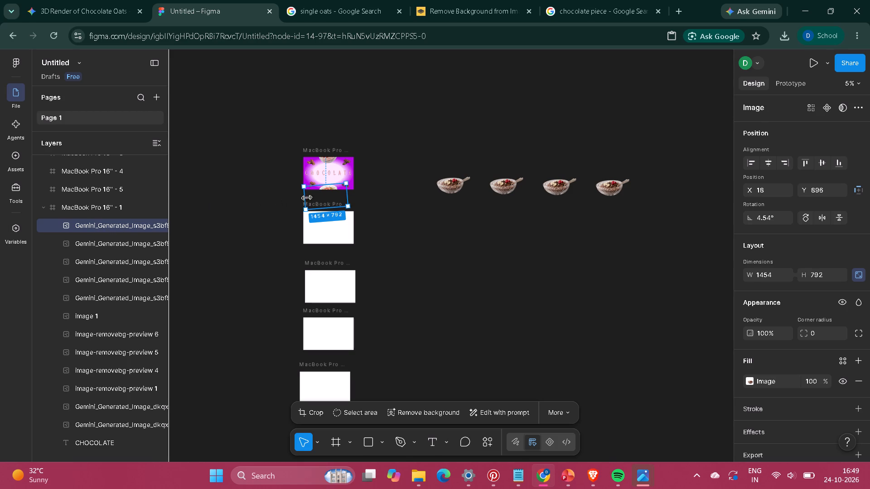
pyautogui.moveTo(329, 195); pyautogui.dragTo(331, 171)
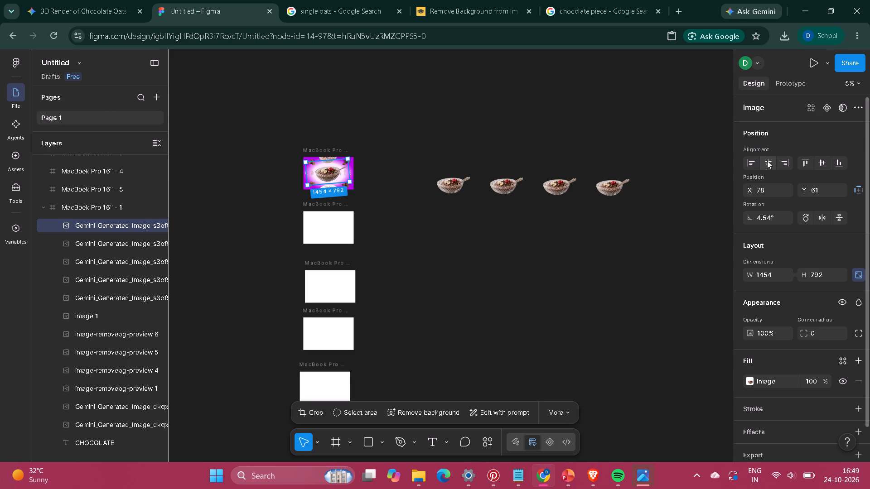
pyautogui.click(767, 161)
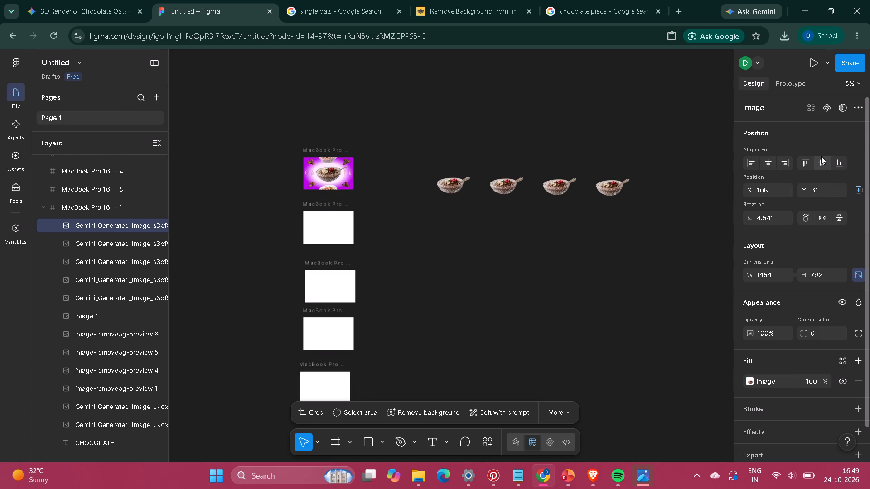
pyautogui.click(822, 158)
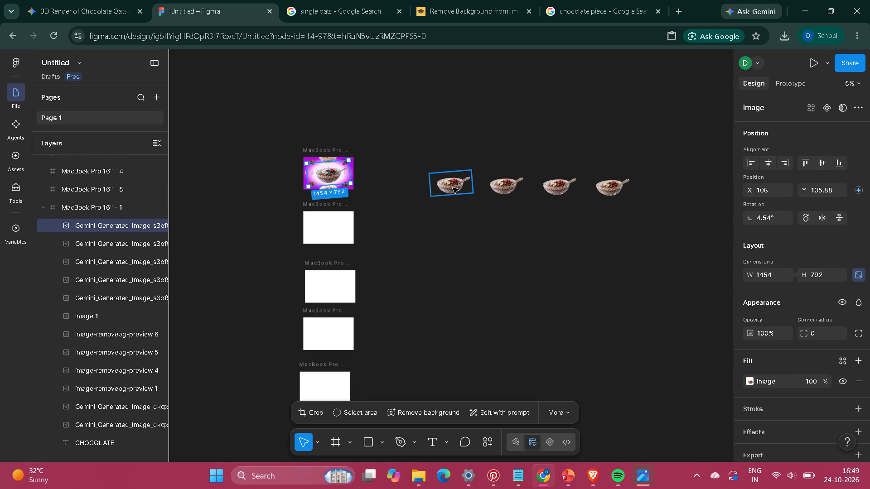
pyautogui.click(435, 240)
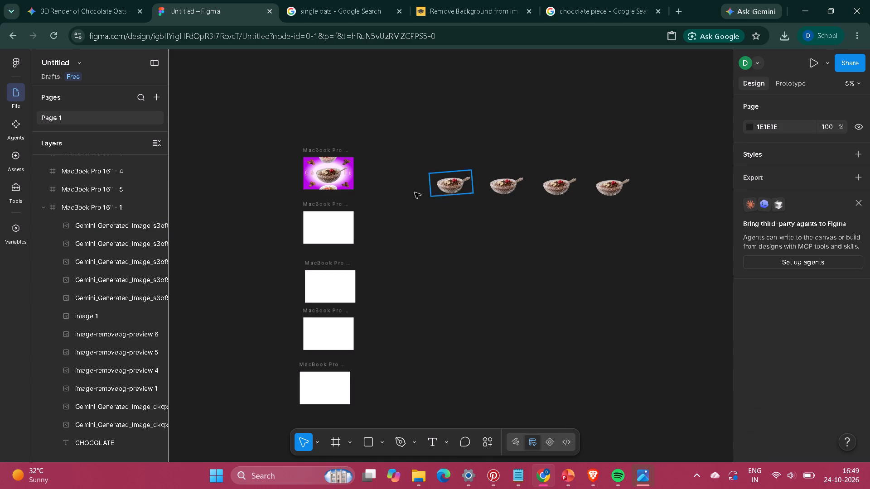
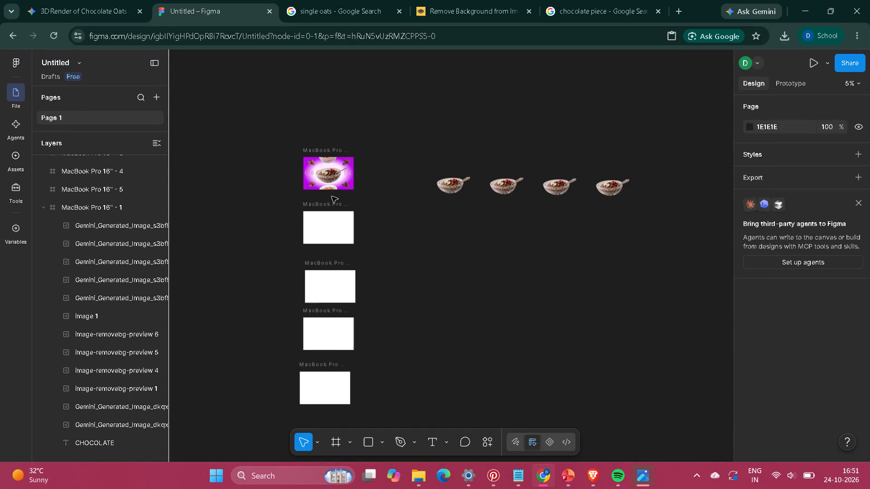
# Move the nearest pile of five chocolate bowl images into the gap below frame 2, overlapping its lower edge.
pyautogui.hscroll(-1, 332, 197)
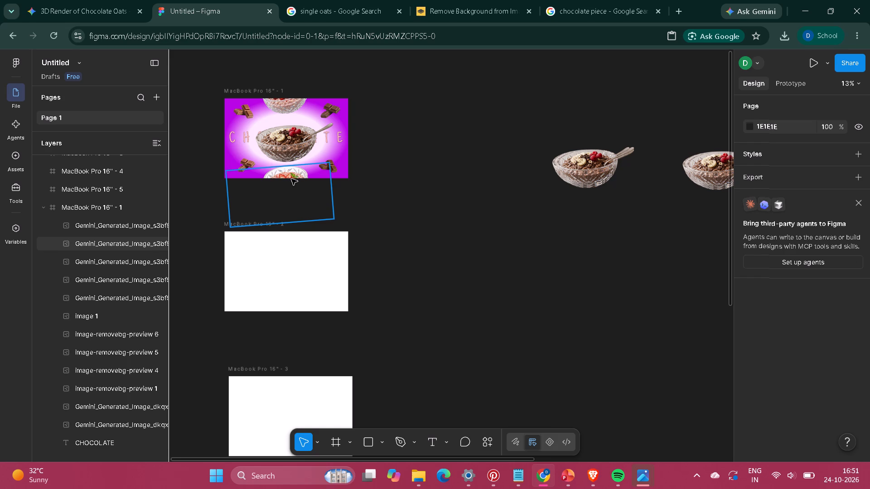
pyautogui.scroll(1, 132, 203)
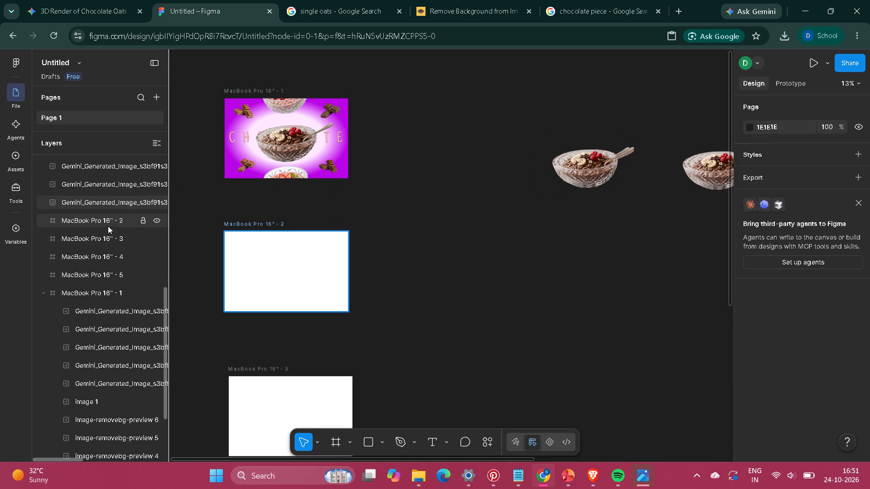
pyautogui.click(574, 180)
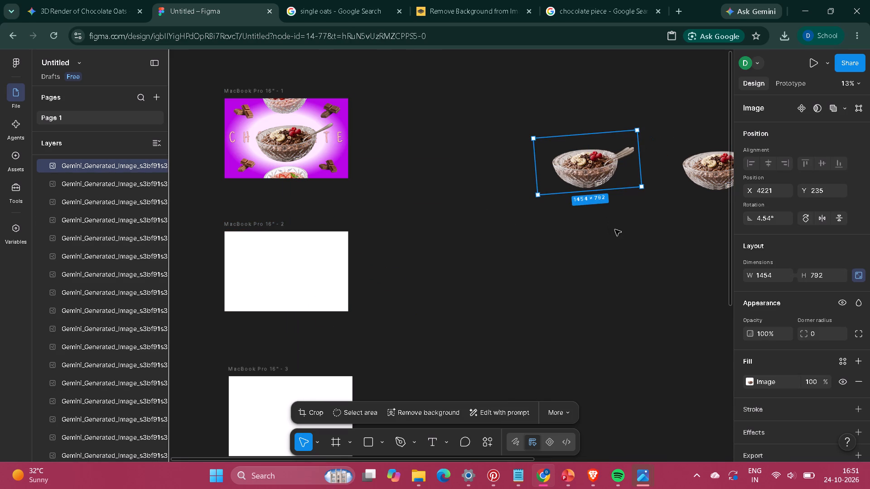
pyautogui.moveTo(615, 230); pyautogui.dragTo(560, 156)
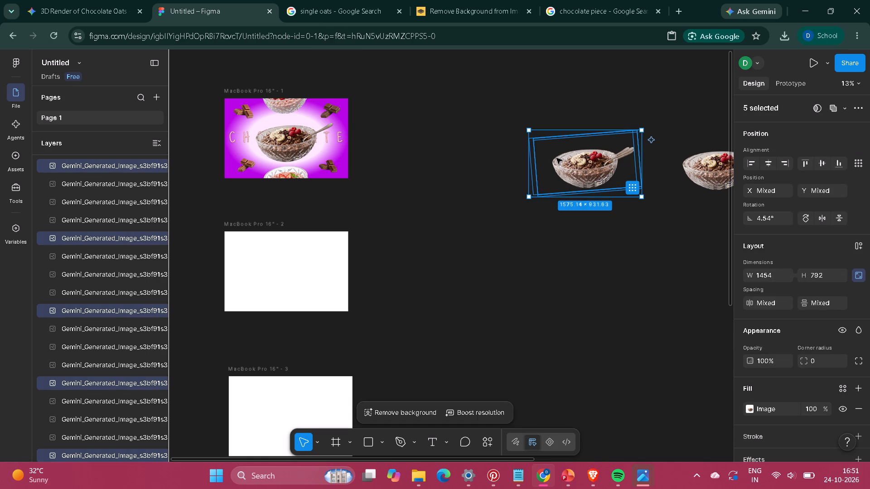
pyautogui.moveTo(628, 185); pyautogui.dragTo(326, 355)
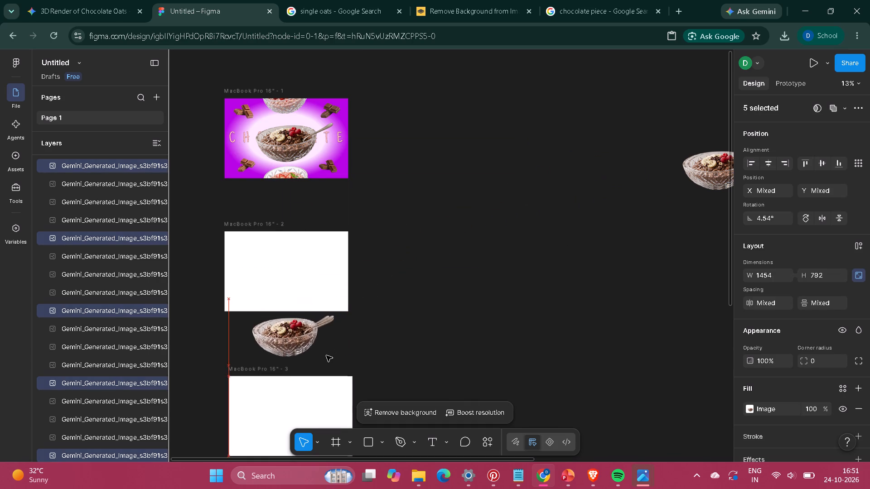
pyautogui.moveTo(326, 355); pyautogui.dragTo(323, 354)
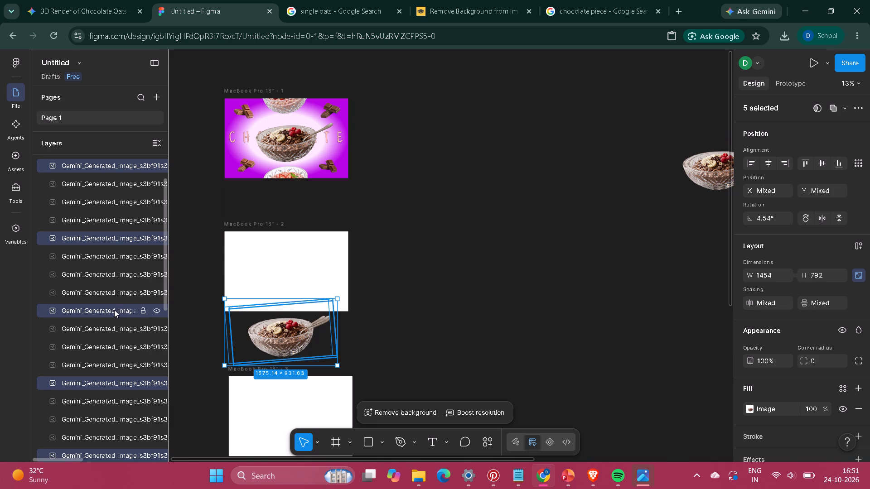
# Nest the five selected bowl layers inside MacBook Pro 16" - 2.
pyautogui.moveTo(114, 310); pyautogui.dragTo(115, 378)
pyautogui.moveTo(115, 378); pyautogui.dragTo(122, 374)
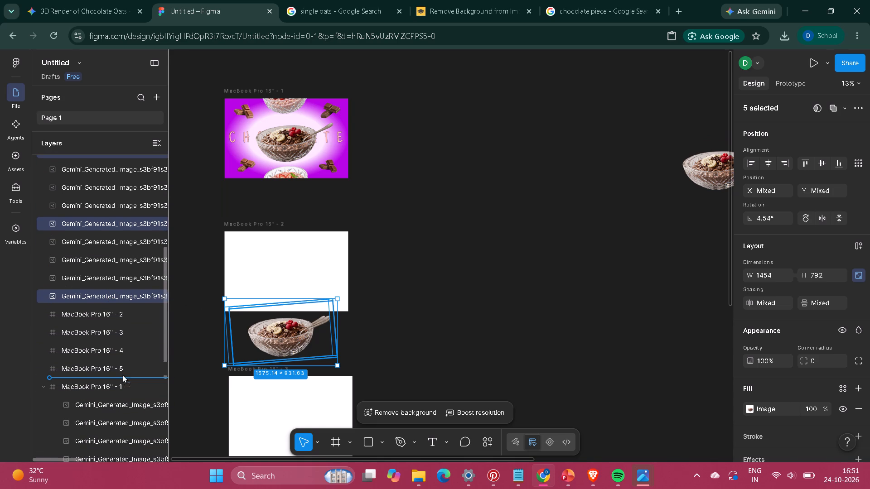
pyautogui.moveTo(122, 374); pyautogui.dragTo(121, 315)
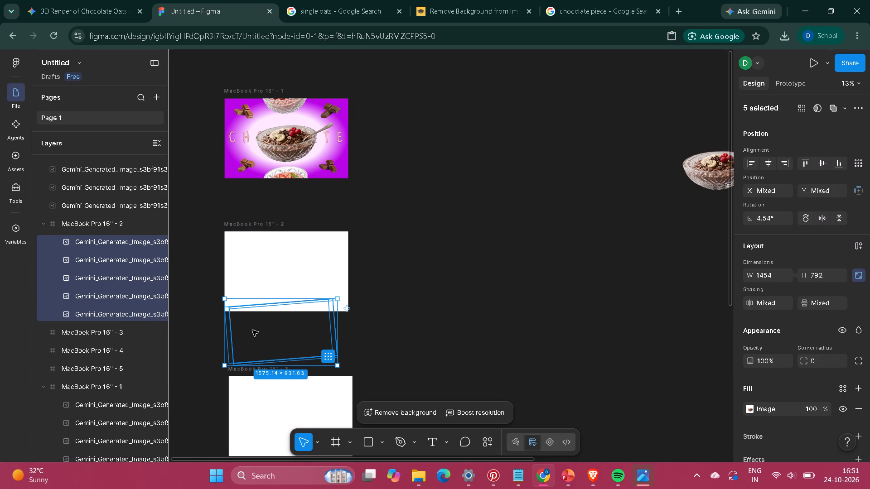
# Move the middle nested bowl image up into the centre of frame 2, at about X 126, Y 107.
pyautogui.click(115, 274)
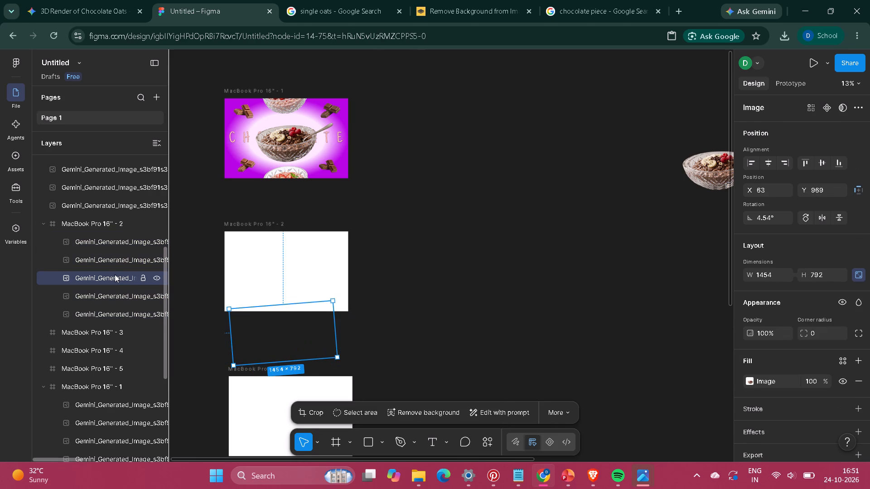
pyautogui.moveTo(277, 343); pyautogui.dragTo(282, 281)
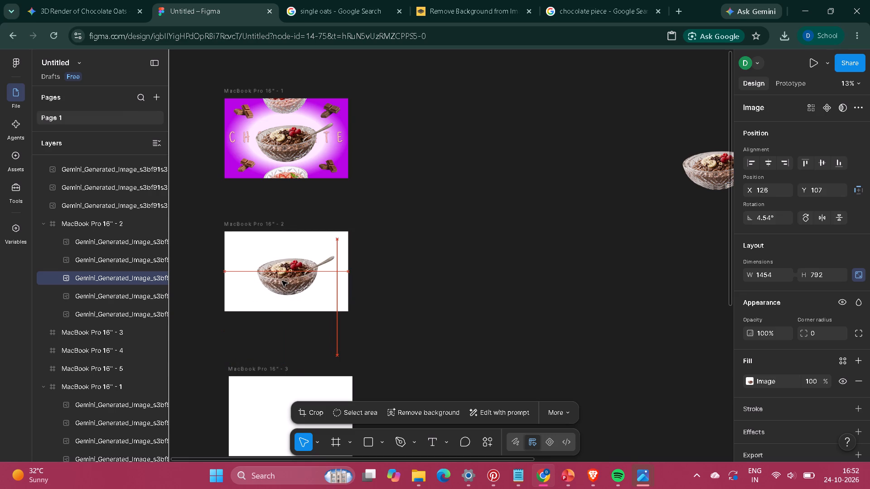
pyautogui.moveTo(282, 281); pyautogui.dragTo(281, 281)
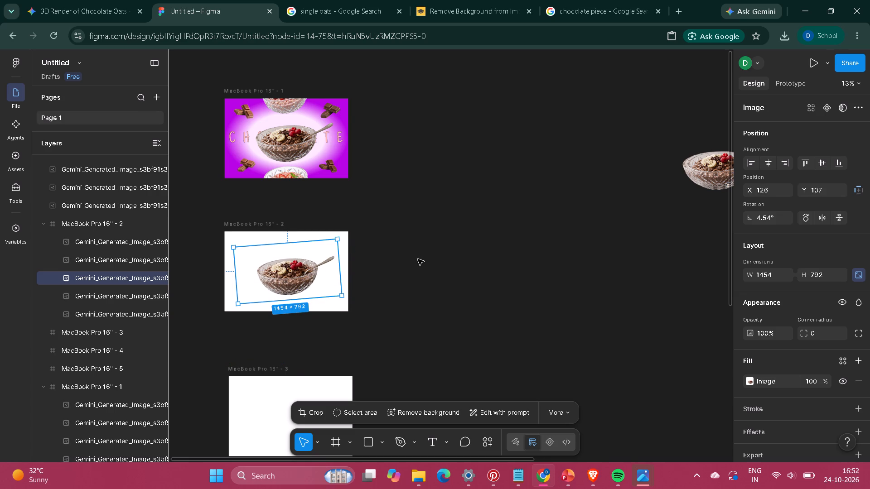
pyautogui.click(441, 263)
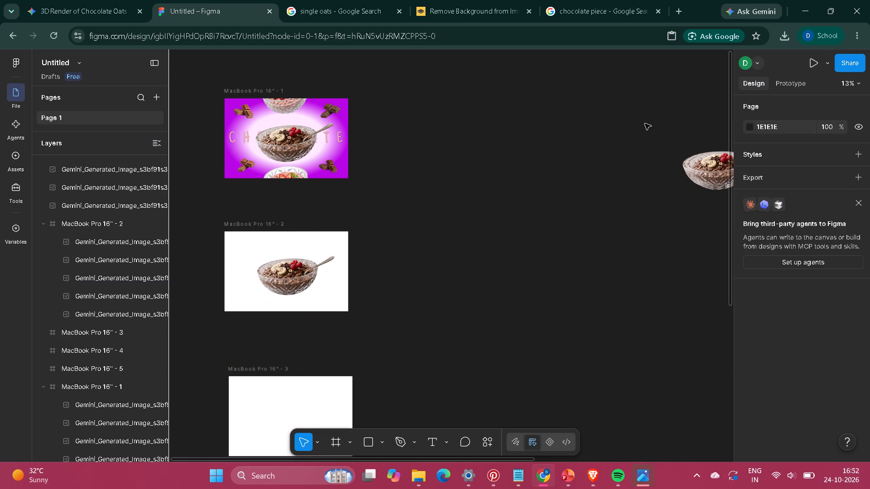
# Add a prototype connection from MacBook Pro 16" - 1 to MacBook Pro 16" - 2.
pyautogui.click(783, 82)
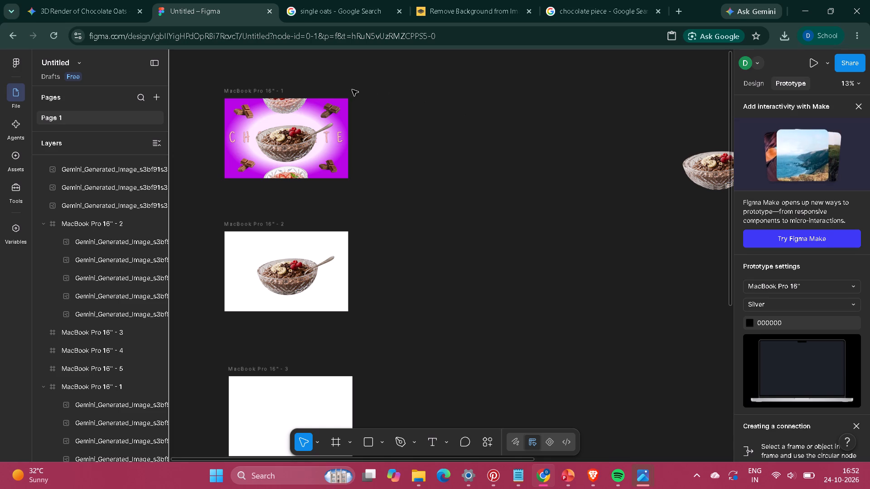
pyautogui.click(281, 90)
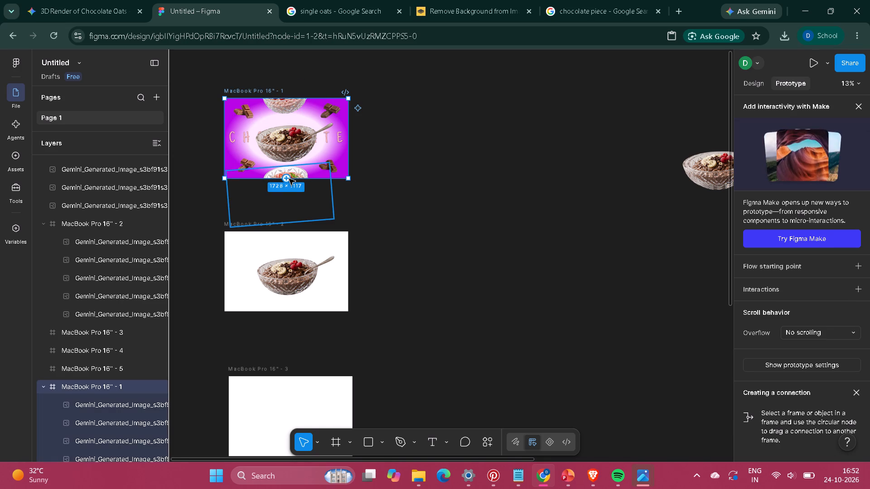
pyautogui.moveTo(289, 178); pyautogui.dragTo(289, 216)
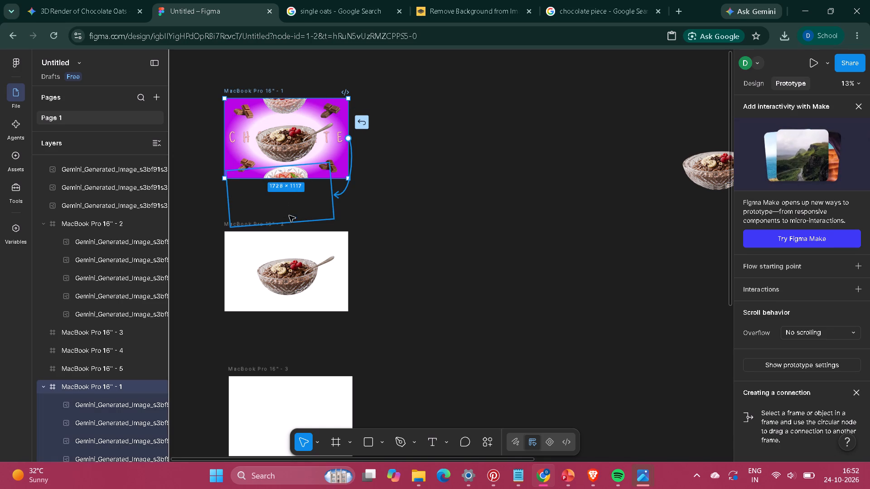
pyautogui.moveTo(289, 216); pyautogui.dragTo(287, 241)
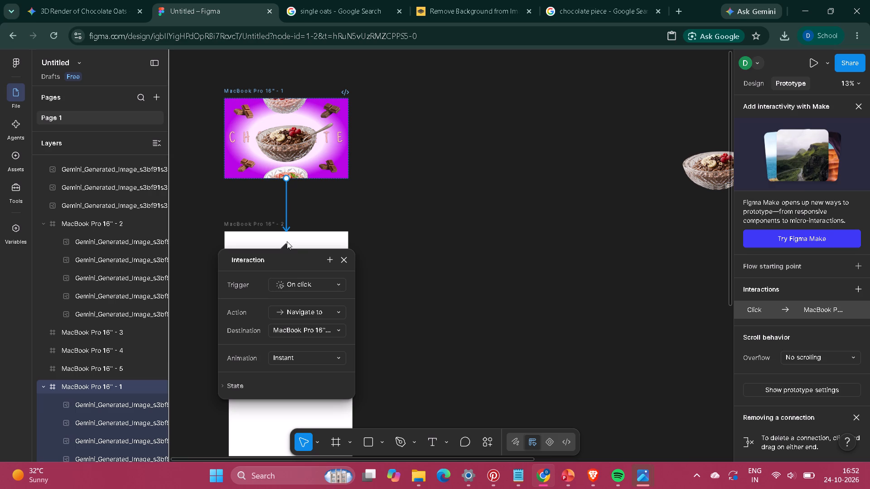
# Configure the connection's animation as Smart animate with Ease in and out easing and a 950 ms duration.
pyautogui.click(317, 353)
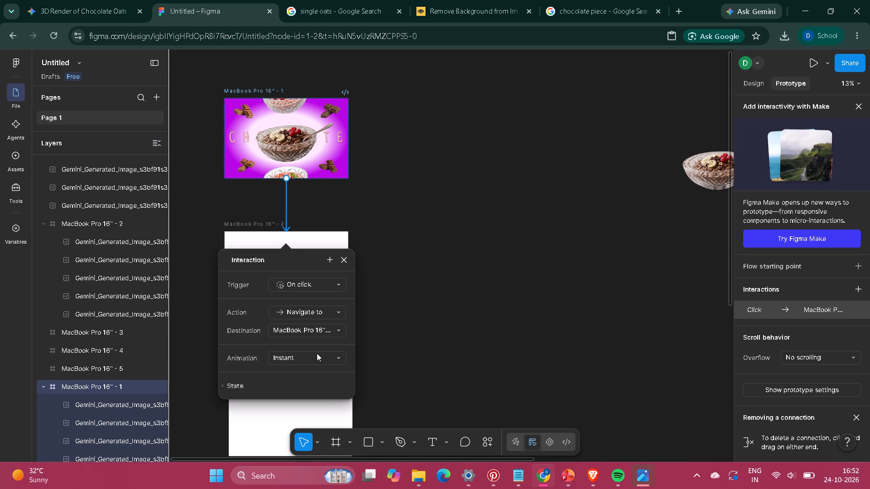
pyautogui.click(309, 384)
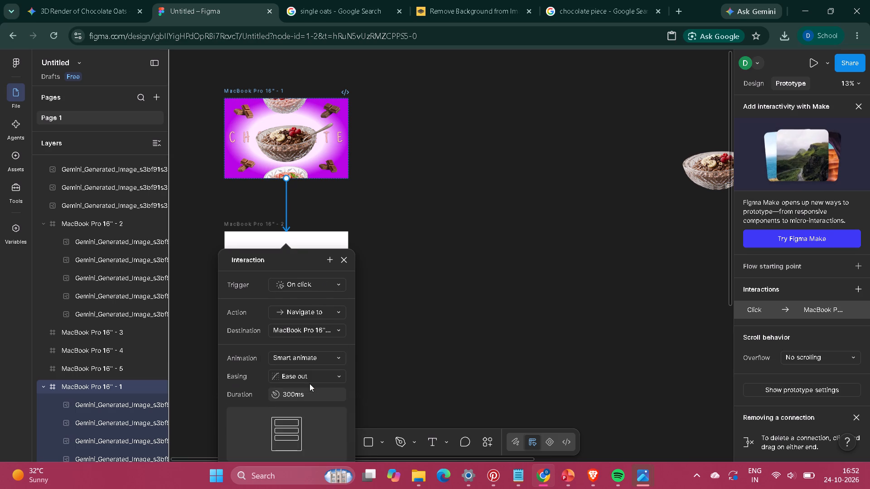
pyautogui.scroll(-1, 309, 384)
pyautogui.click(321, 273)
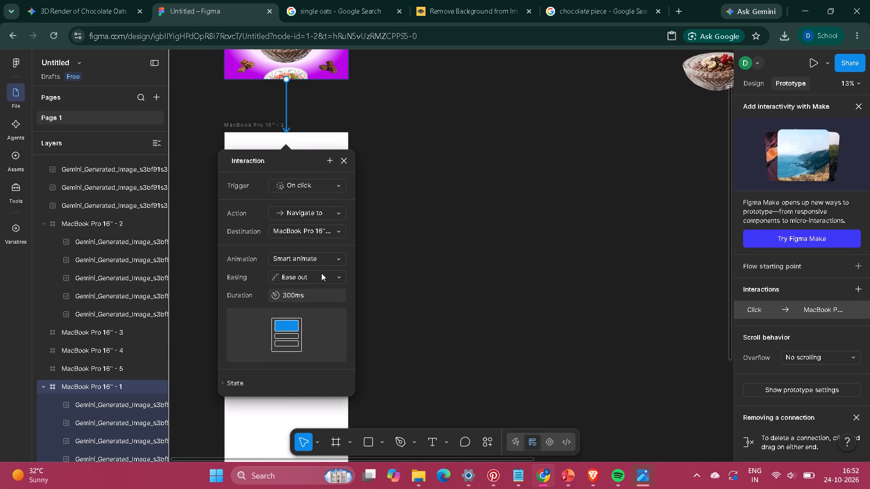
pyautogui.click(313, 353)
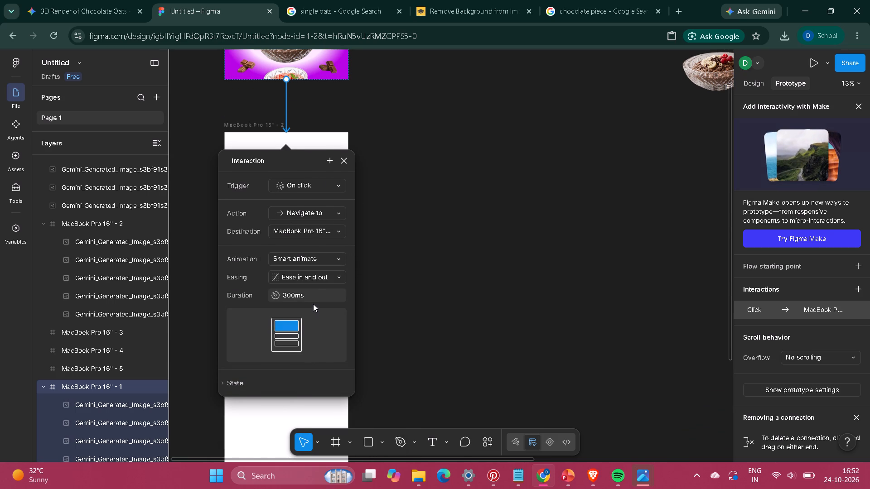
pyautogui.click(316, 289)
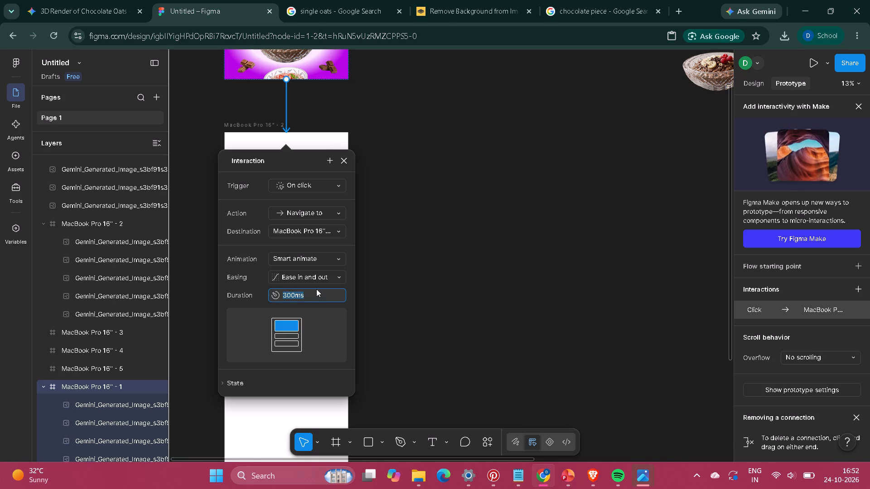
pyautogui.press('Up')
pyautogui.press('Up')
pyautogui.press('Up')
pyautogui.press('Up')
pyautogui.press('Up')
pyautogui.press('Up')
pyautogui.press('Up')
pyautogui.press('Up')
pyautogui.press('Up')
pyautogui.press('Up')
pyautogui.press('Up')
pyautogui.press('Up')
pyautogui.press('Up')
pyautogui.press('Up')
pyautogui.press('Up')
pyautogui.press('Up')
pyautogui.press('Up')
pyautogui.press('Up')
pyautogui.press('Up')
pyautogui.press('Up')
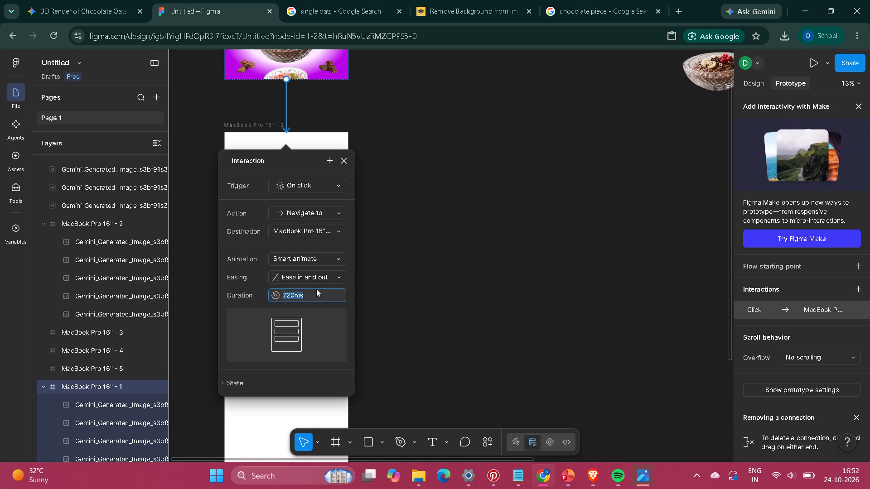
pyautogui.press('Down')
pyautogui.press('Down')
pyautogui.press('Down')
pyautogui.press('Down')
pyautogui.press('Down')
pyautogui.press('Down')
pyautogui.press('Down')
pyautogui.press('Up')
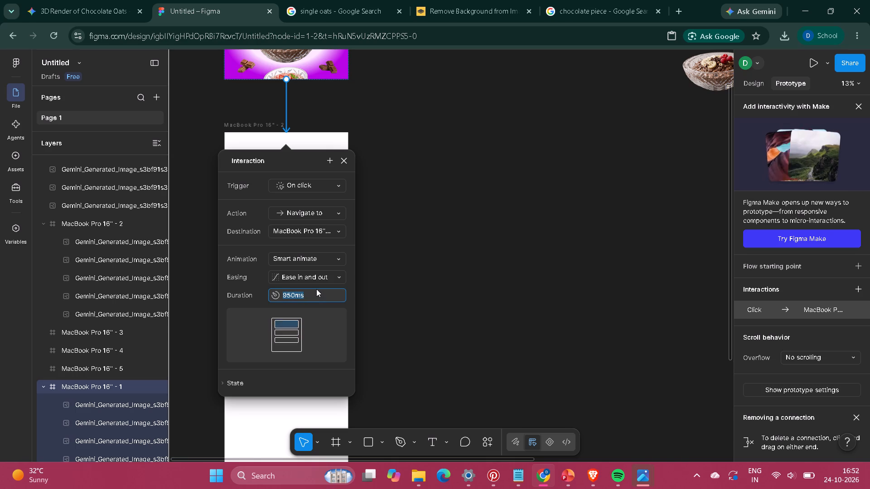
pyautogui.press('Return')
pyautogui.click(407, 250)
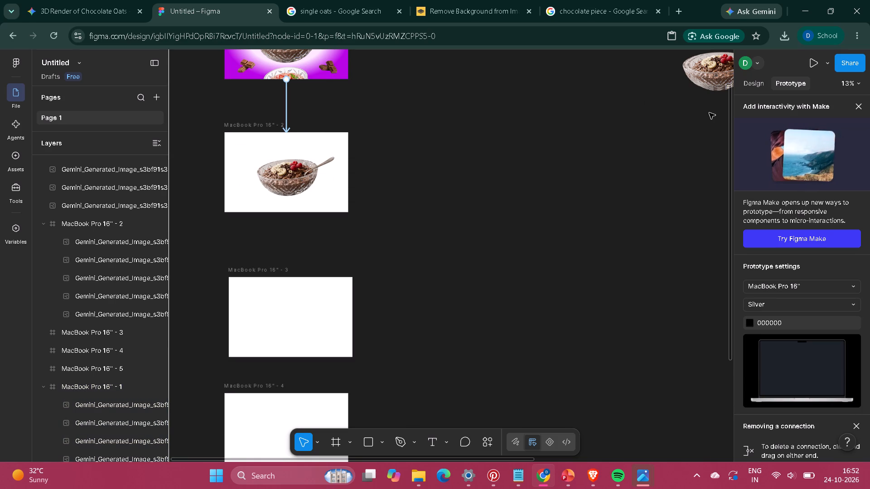
# Preview the prototype and play the transition from frame 1 to frame 2, restarting it to check the animation again.
pyautogui.click(809, 67)
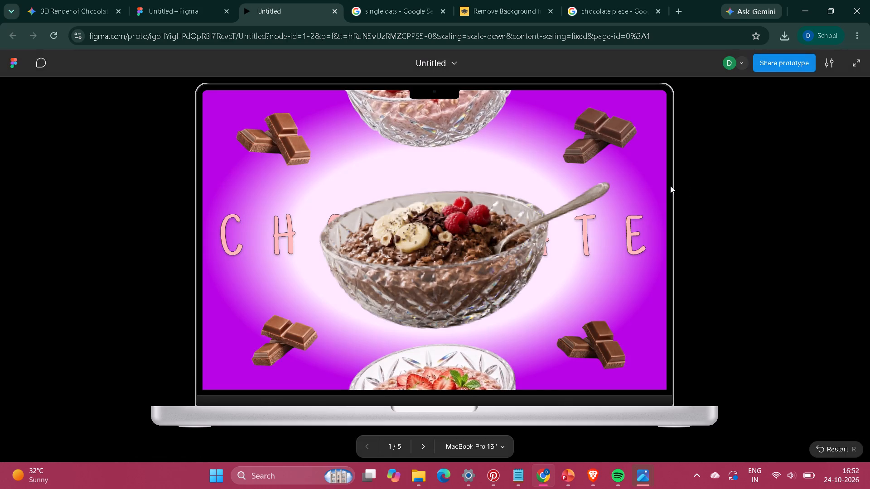
pyautogui.click(609, 223)
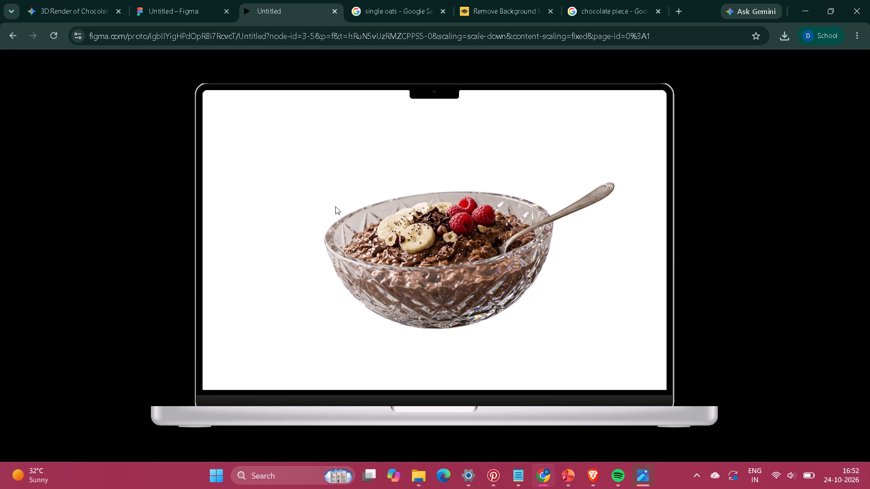
pyautogui.click(299, 218)
pyautogui.doubleClick(539, 159)
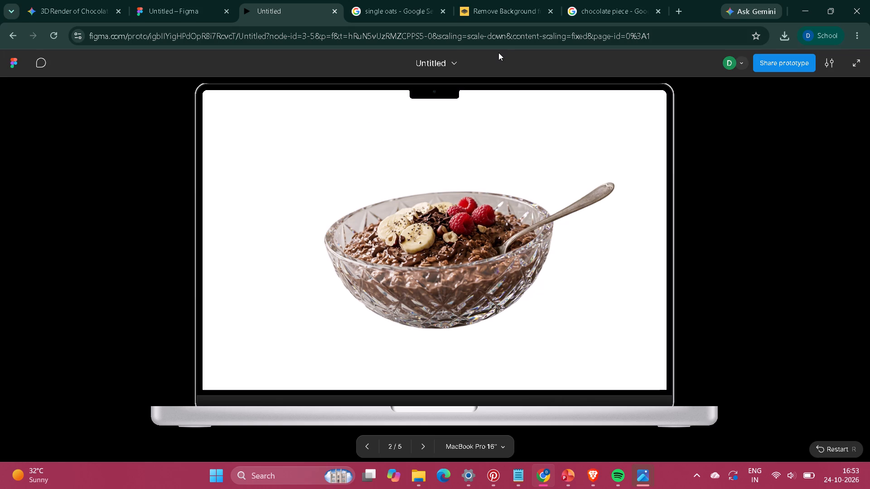
pyautogui.tripleClick(498, 53)
pyautogui.doubleClick(498, 53)
pyautogui.click(836, 443)
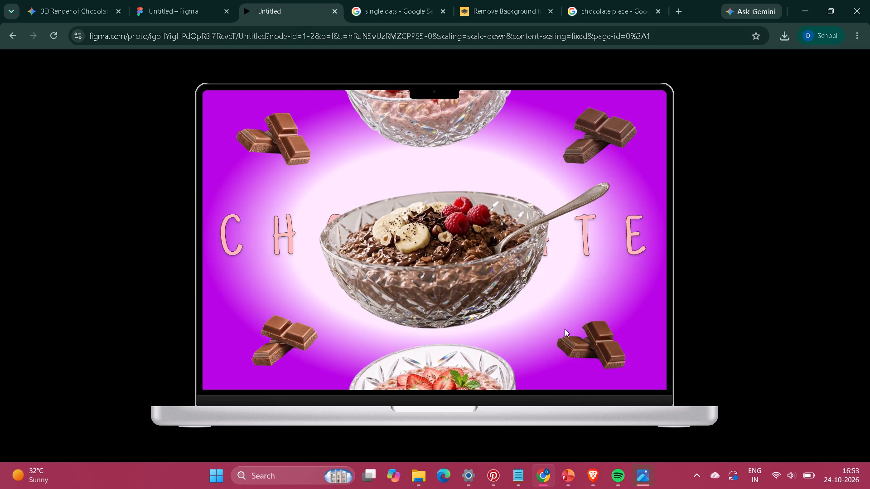
pyautogui.click(565, 329)
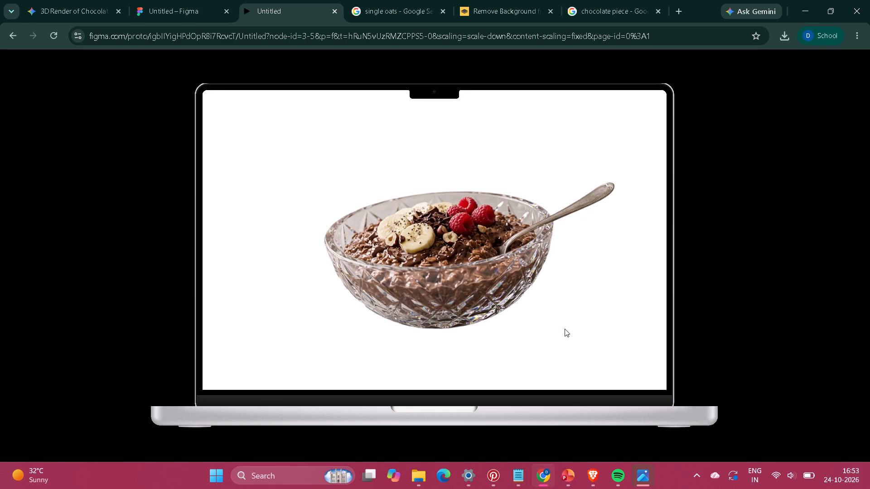
# Return to the design file and undo the connection, bowl nesting, bowl duplication and frame stacking, back to side-by-side frames with one loose bowl.
pyautogui.click(159, 5)
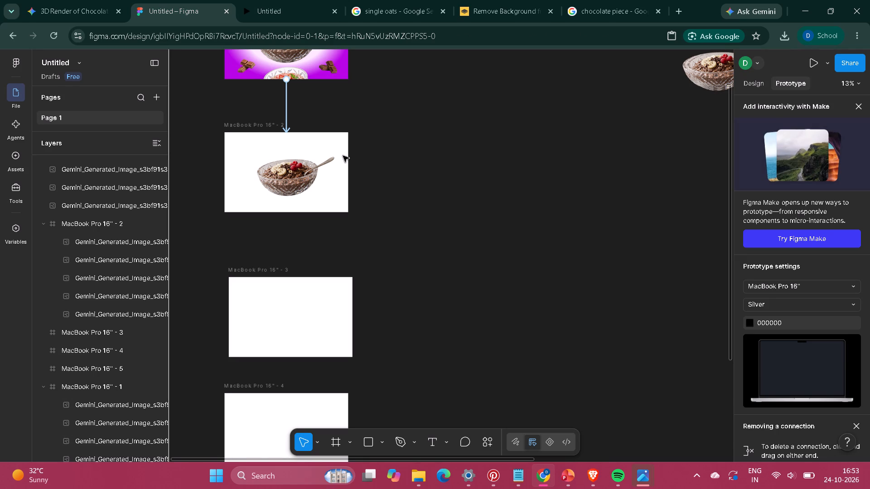
pyautogui.hotkey('ctrl', 'z')
pyautogui.hotkey('ctrl', 'z')
pyautogui.hotkey('ctrl', 'z')
pyautogui.hotkey('ctrl', 'z')
pyautogui.hotkey('ctrl', 'z')
pyautogui.hotkey('ctrl', 'z')
pyautogui.hotkey('ctrl', 'z')
pyautogui.hotkey('ctrl', 'z')
pyautogui.hotkey('ctrl', 'z')
pyautogui.hotkey('ctrl', 'z')
pyautogui.hotkey('ctrl', 'z')
pyautogui.hotkey('ctrl', 'z')
pyautogui.hotkey('ctrl', 'z')
pyautogui.hotkey('ctrl', 'z')
pyautogui.hotkey('ctrl', 'z')
pyautogui.hotkey('ctrl', 'z')
pyautogui.hotkey('ctrl', 'z')
pyautogui.hotkey('ctrl', 'z')
pyautogui.hotkey('ctrl', 'z')
pyautogui.hotkey('ctrl', 'z')
pyautogui.hotkey('ctrl', 'z')
pyautogui.hotkey('ctrl', 'z')
pyautogui.hotkey('ctrl', 'z')
pyautogui.hotkey('ctrl', 'z')
pyautogui.hotkey('ctrl', 'z')
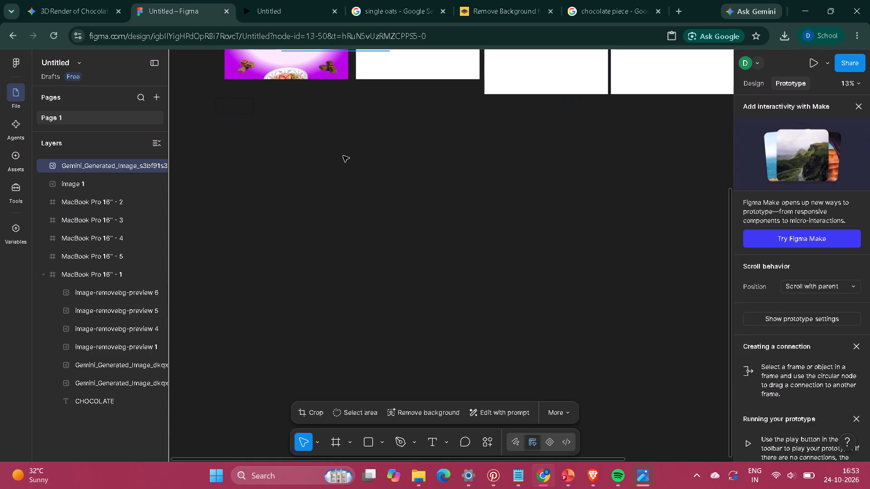
pyautogui.scroll(1, 343, 156)
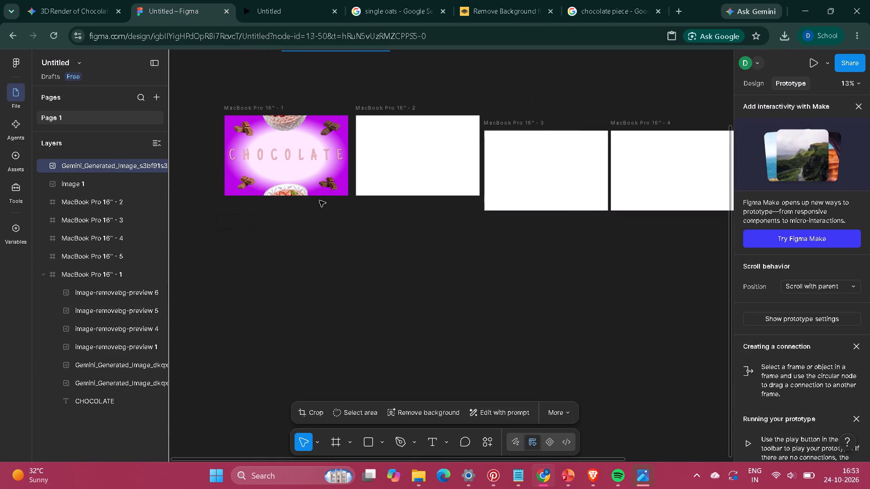
pyautogui.hscroll(1, 319, 201)
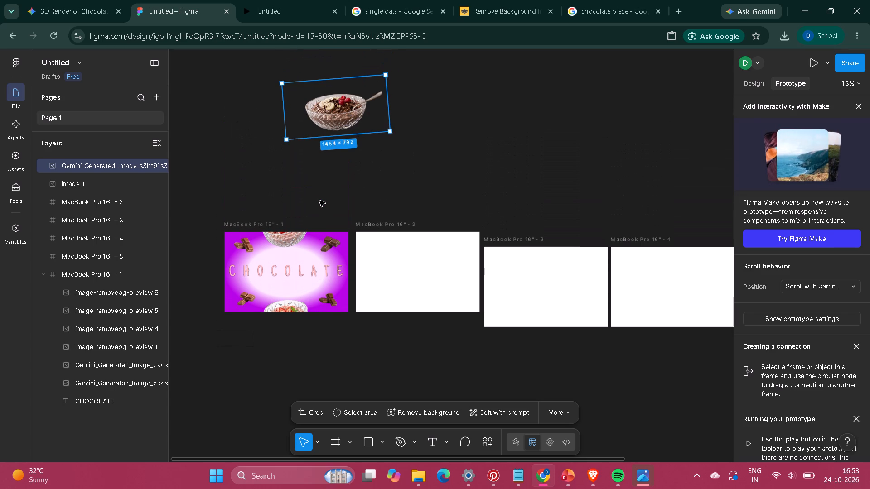